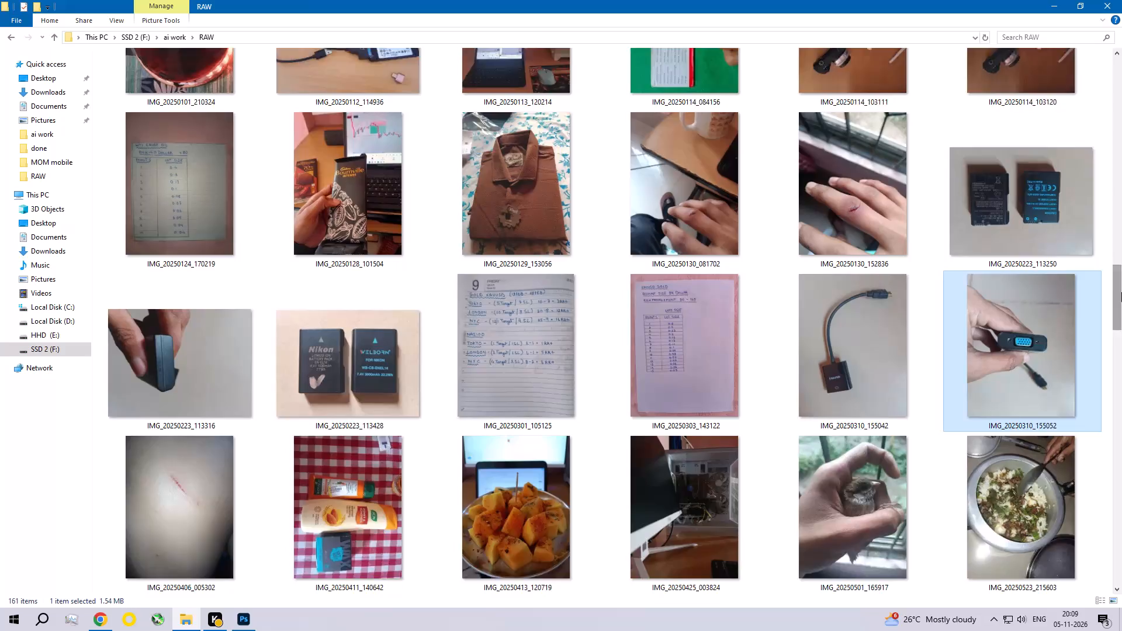
Switch to Photoshop and, in the Camera Raw Filter for the VGA adapter photo, set the curve's Highlights to -16 and lower its Lights slightly.
{"action": "left_click", "coordinate": [243, 625]}
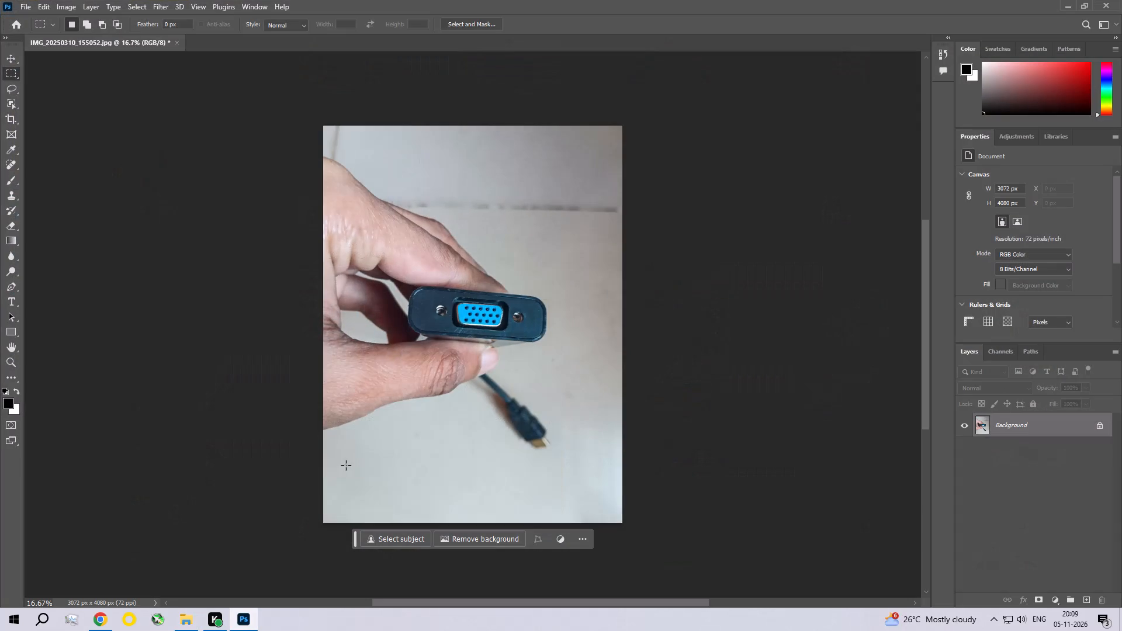
{"action": "left_click", "coordinate": [158, 5]}
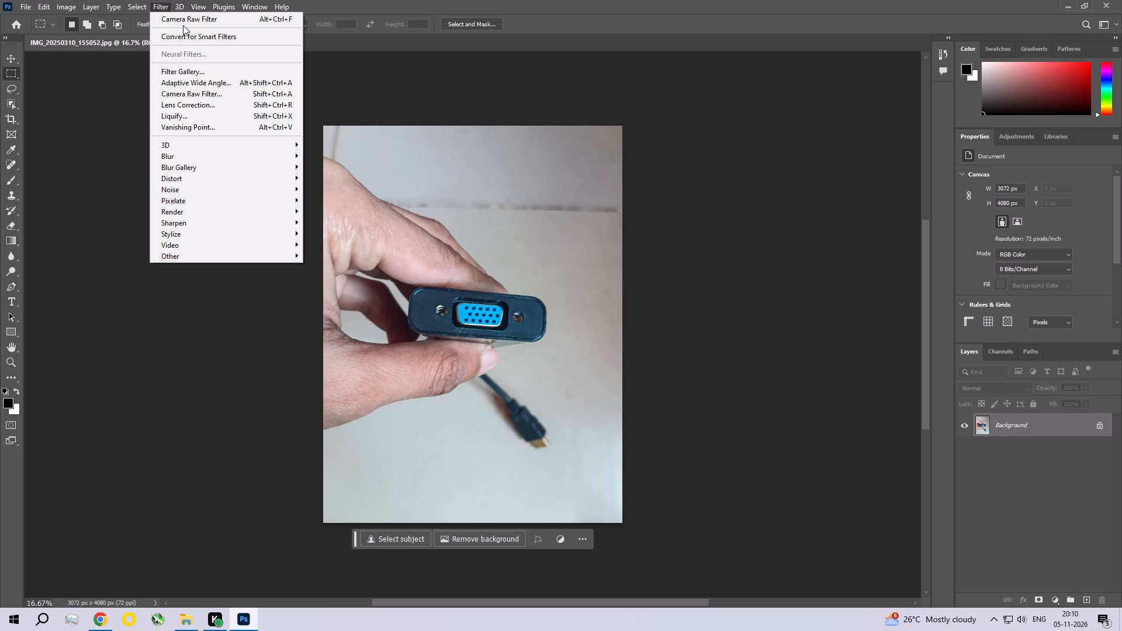
{"action": "left_click", "coordinate": [183, 96]}
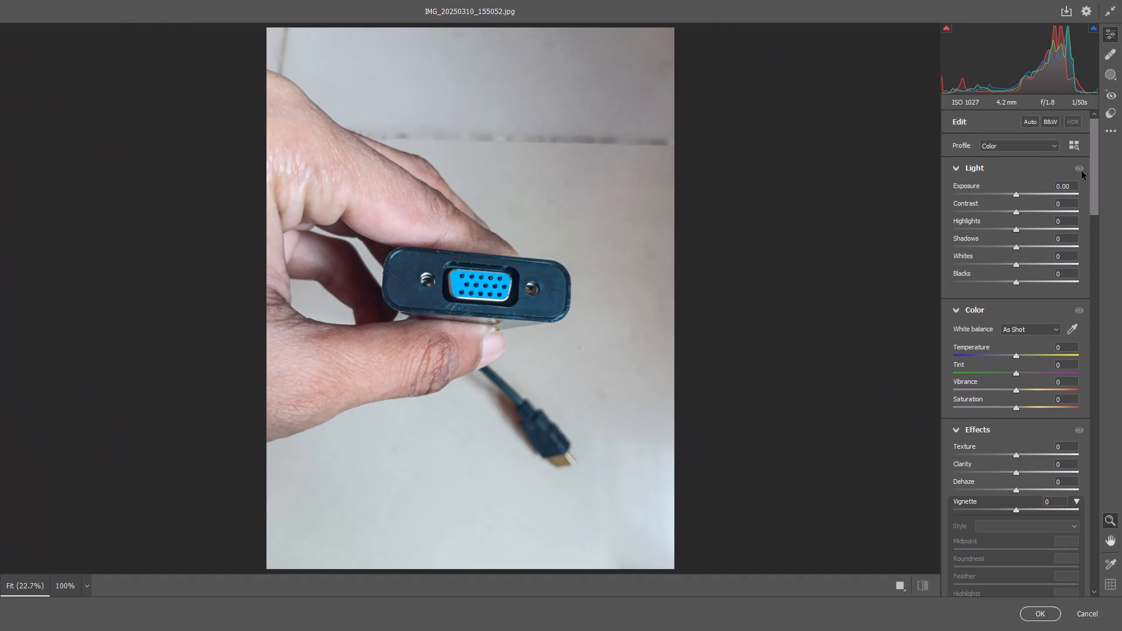
{"action": "left_click_drag", "start_coordinate": [1090, 149], "coordinate": [1097, 283]}
{"action": "left_click_drag", "start_coordinate": [1017, 168], "coordinate": [1007, 169]}
{"action": "left_click_drag", "start_coordinate": [1015, 184], "coordinate": [1008, 185]}
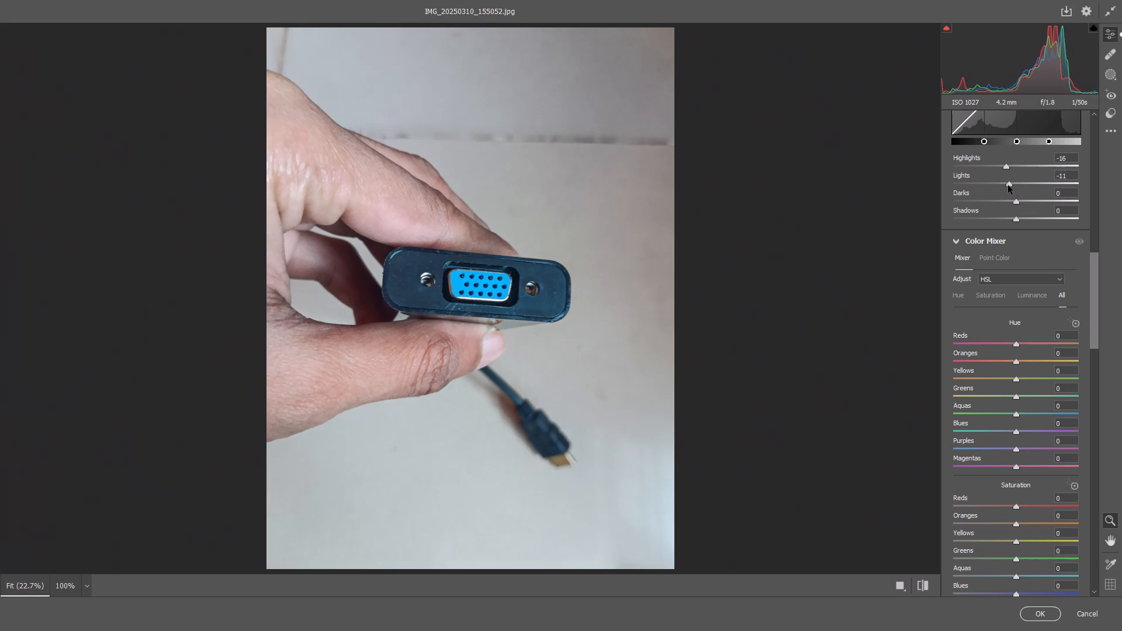
{"action": "left_click_drag", "start_coordinate": [1008, 185], "coordinate": [1006, 185]}
Apply Lens Blur to the adapter photo with the default blur amount of 50 and commit the Camera Raw edits.
{"action": "left_click_drag", "start_coordinate": [1094, 272], "coordinate": [1094, 337]}
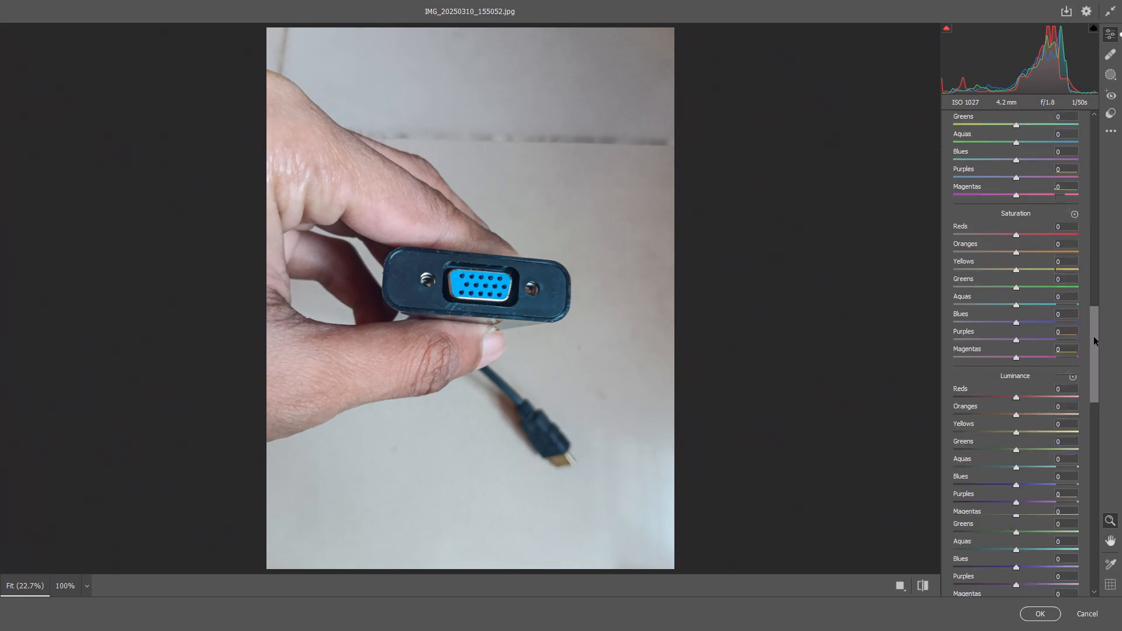
{"action": "left_click_drag", "start_coordinate": [1094, 337], "coordinate": [1097, 359]}
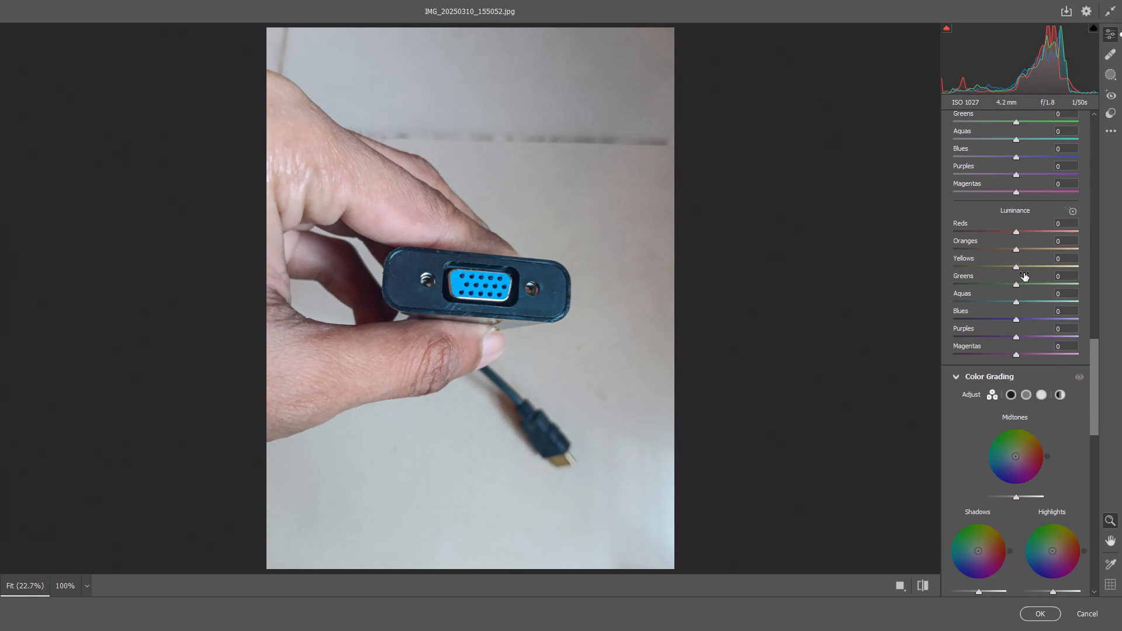
{"action": "left_click_drag", "start_coordinate": [1095, 360], "coordinate": [1096, 442]}
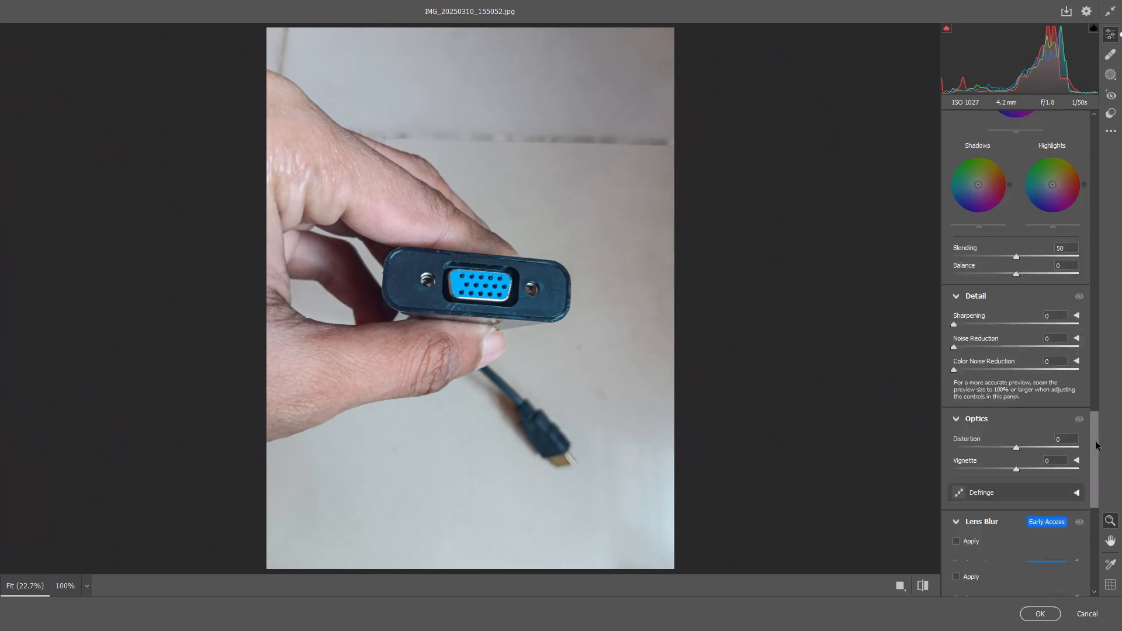
{"action": "left_click_drag", "start_coordinate": [1096, 442], "coordinate": [1095, 457]}
{"action": "left_click", "coordinate": [958, 419]}
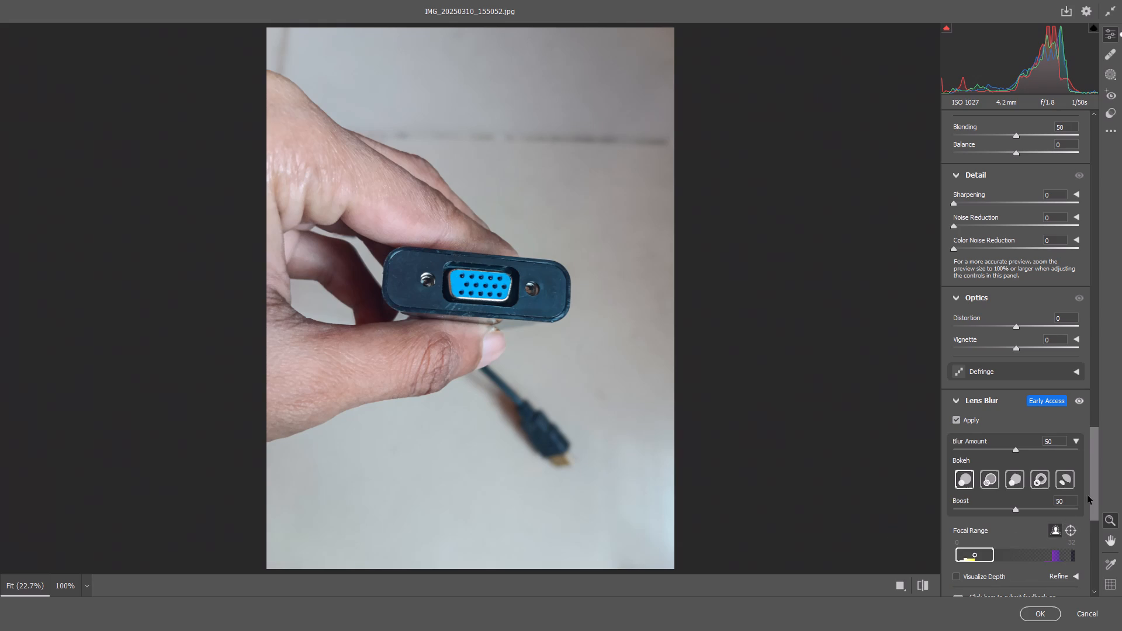
{"action": "left_click_drag", "start_coordinate": [1093, 486], "coordinate": [1108, 565]}
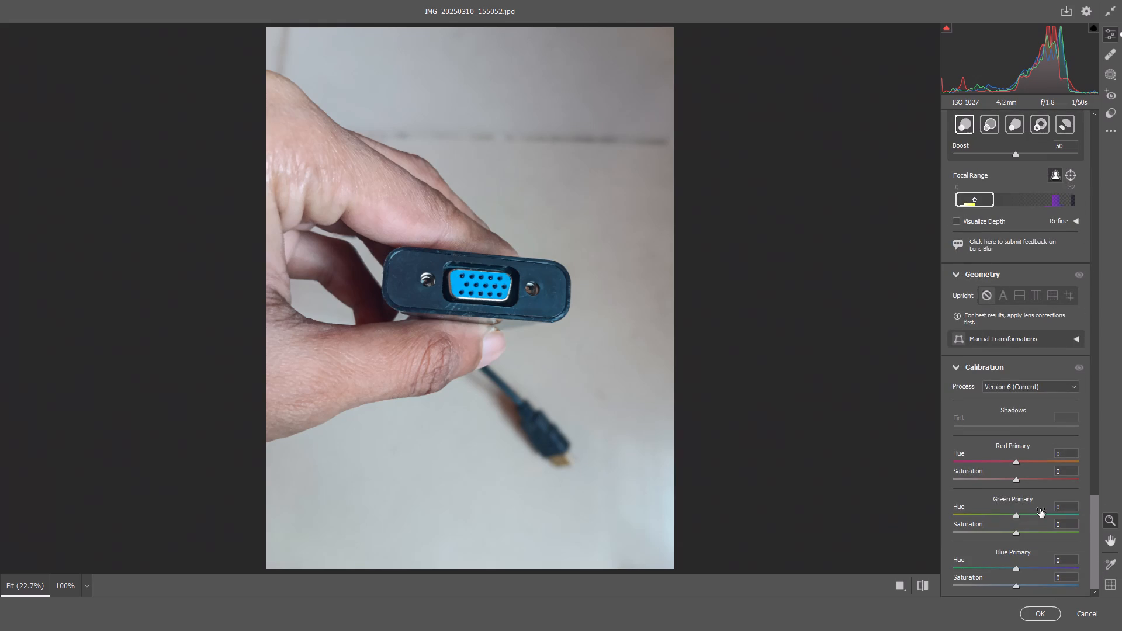
{"action": "left_click", "coordinate": [1038, 616]}
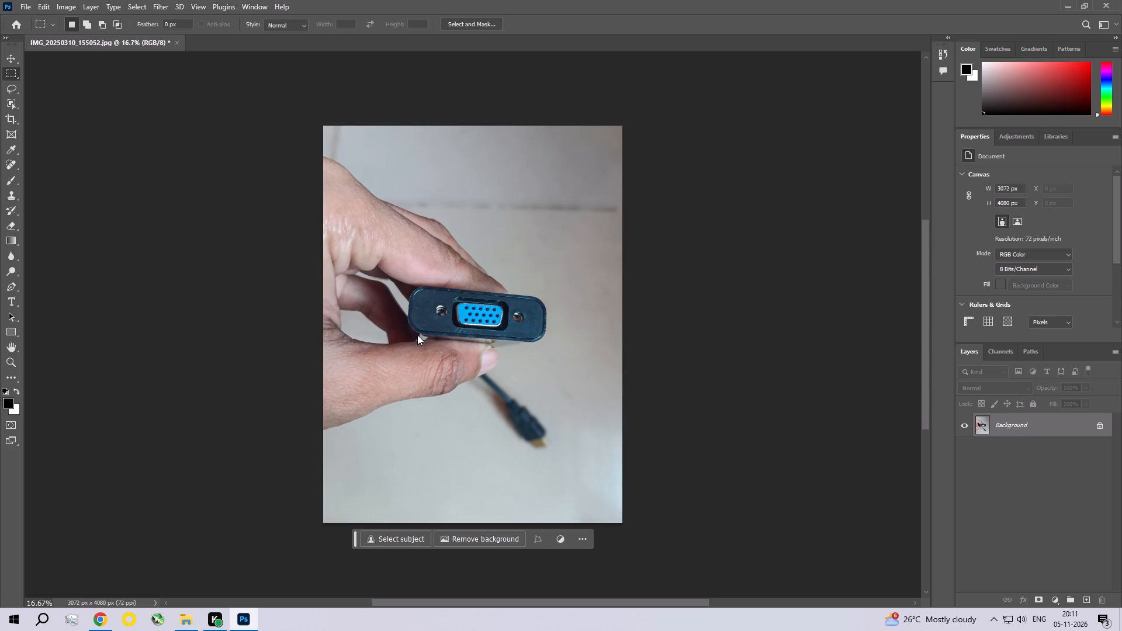
Apply a Photo Filter adjustment with its default settings to the adapter photo.
{"action": "left_click", "coordinate": [72, 6]}
{"action": "left_click", "coordinate": [74, 42]}
{"action": "left_click", "coordinate": [80, 34]}
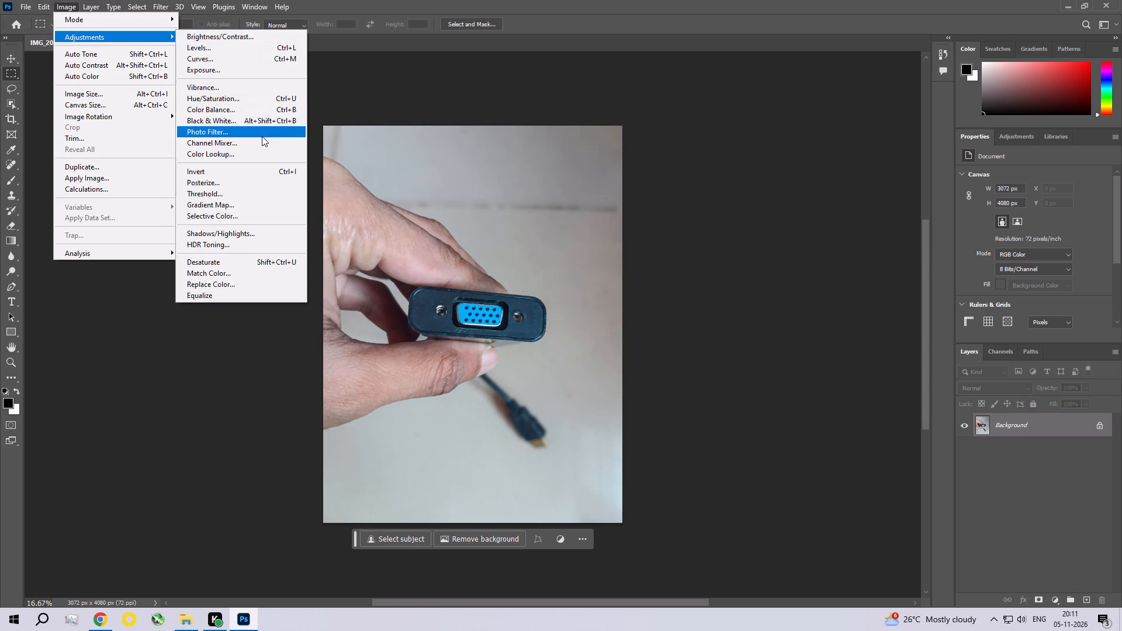
{"action": "left_click", "coordinate": [262, 136]}
{"action": "left_click", "coordinate": [861, 133]}
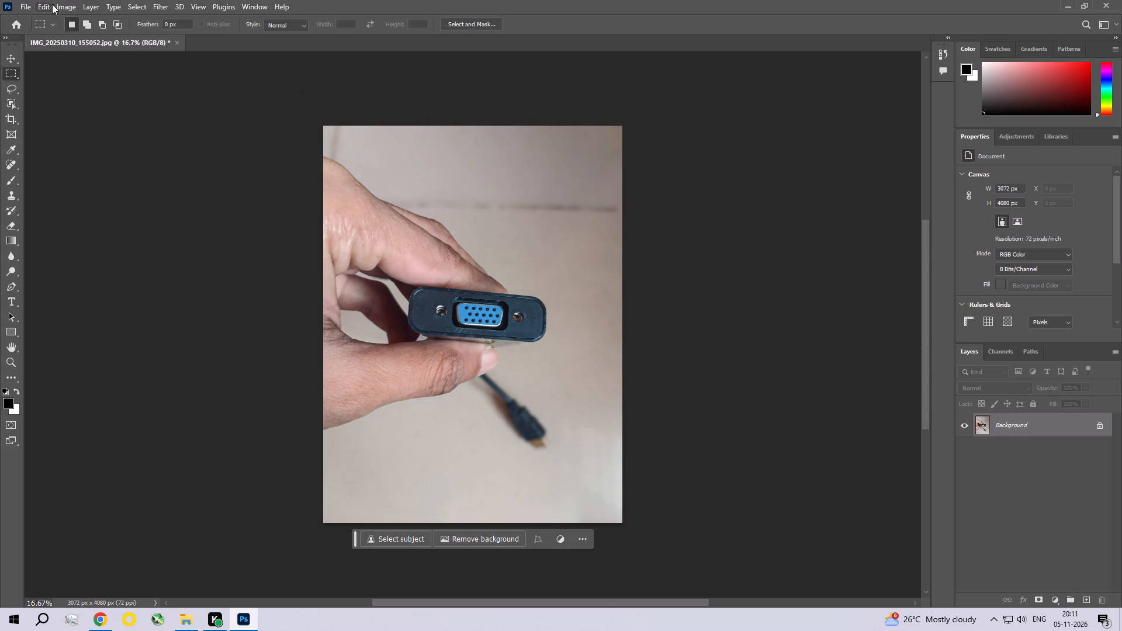
Apply an Exposure adjustment to the adapter photo with the Offset set to 0.0050.
{"action": "left_click", "coordinate": [68, 6]}
{"action": "left_click", "coordinate": [75, 36]}
{"action": "left_click", "coordinate": [256, 71]}
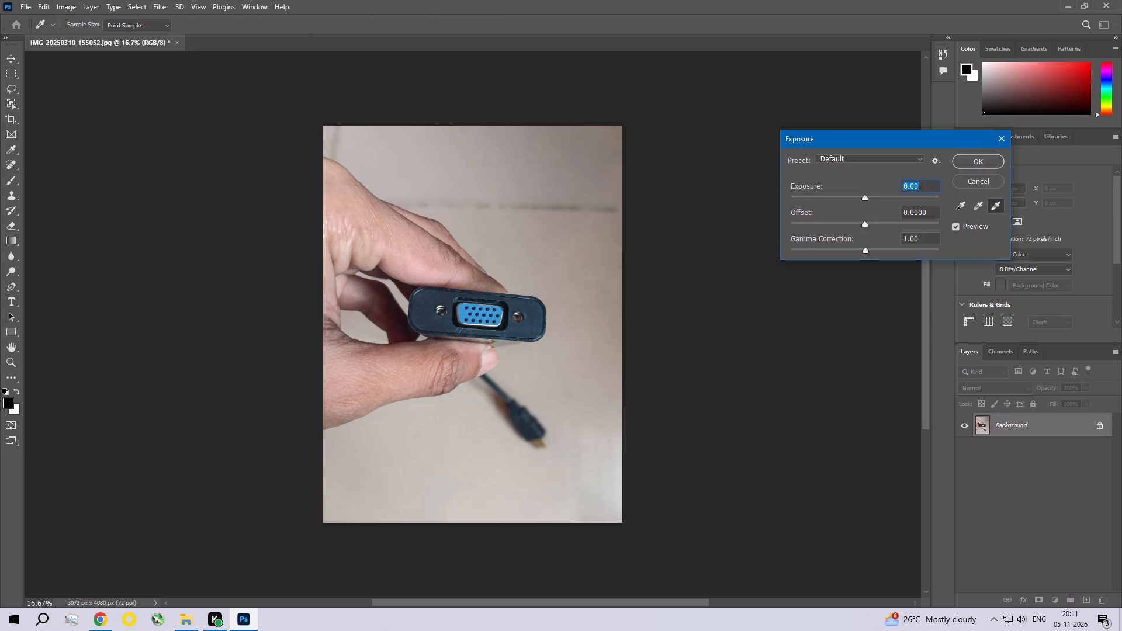
{"action": "left_click", "coordinate": [936, 210]}
{"action": "key", "text": "BackSpace"}
{"action": "key", "text": "BackSpace"}
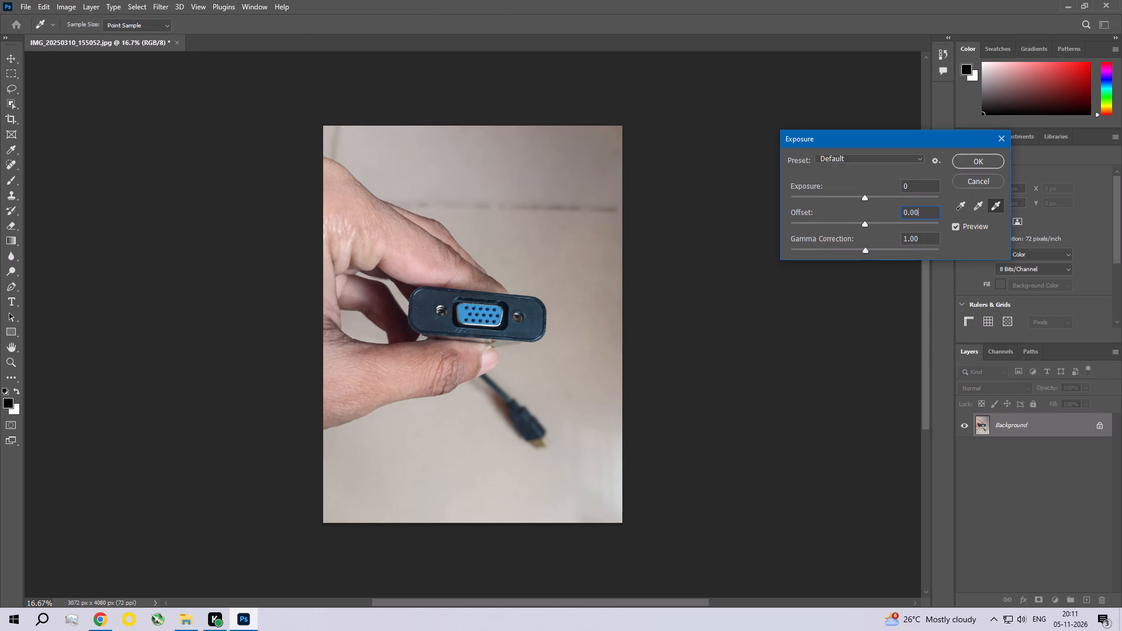
{"action": "type", "text": "50"}
{"action": "key", "text": "Return"}
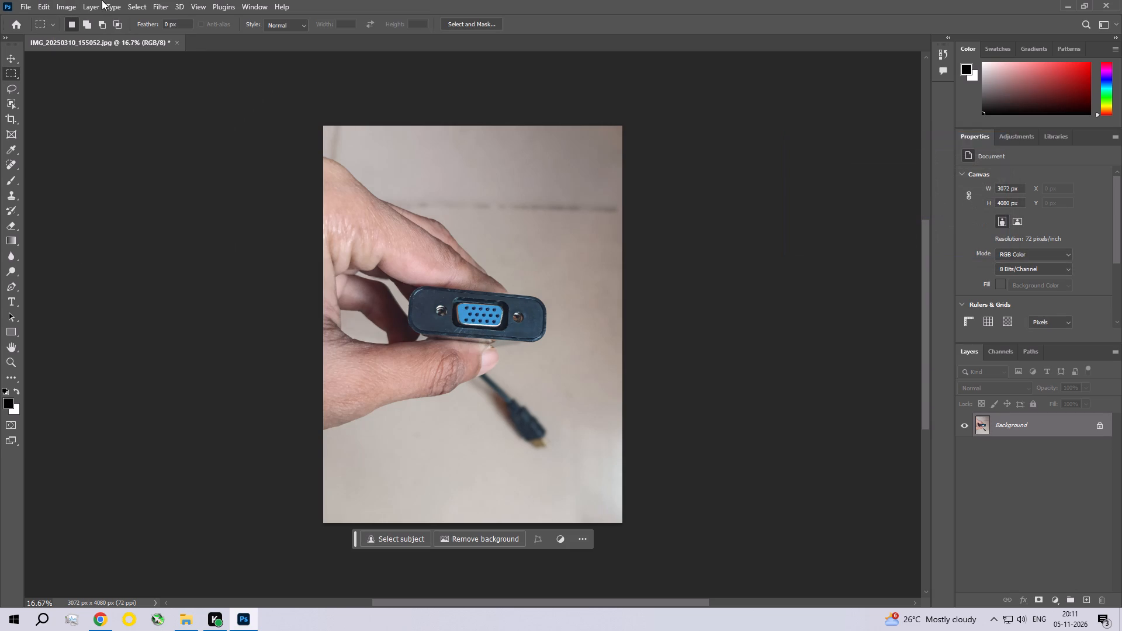
{"action": "left_click", "coordinate": [88, 8]}
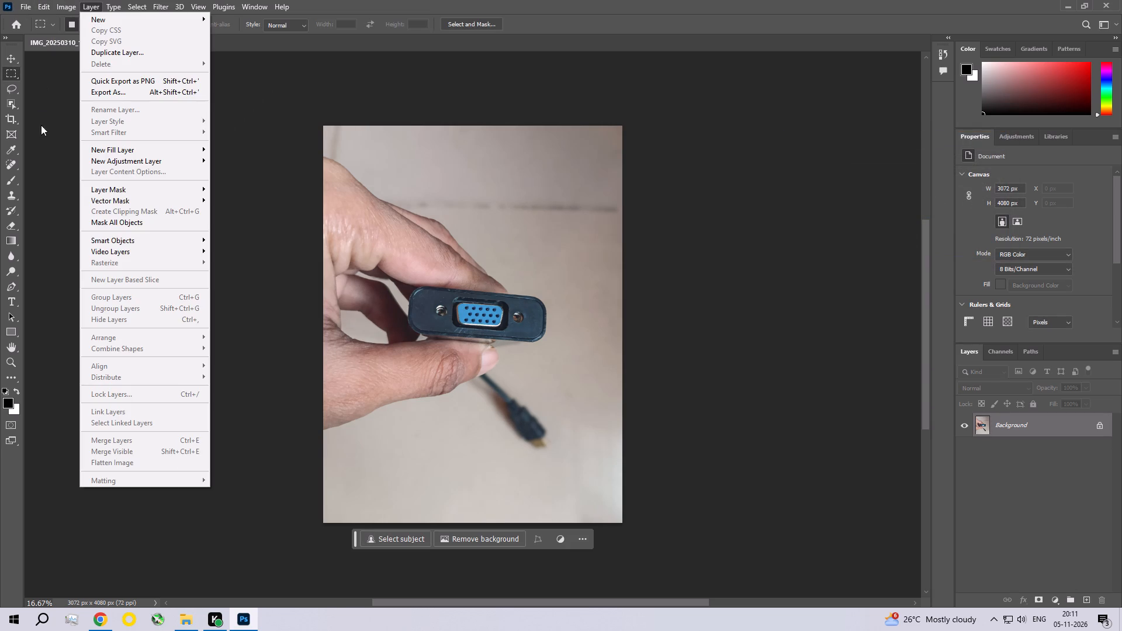
{"action": "left_click", "coordinate": [41, 125]}
Save the adapter photo as a JPEG at Maximum quality 12 with Baseline ("Standard") format, and close it.
{"action": "key", "text": "ctrl+s"}
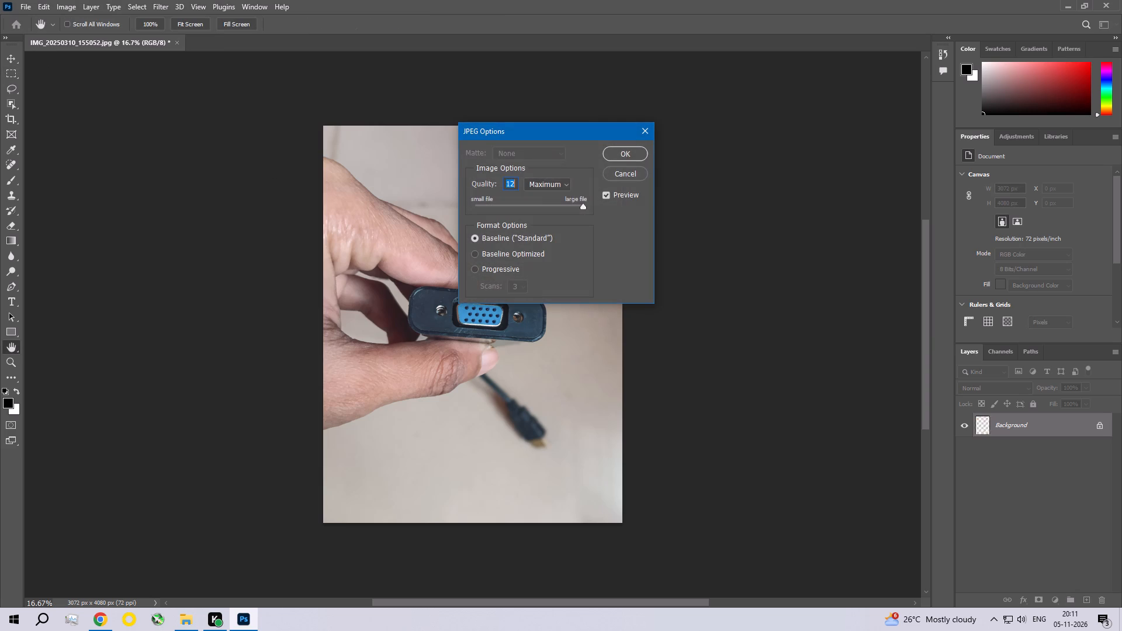
{"action": "left_click", "coordinate": [622, 154]}
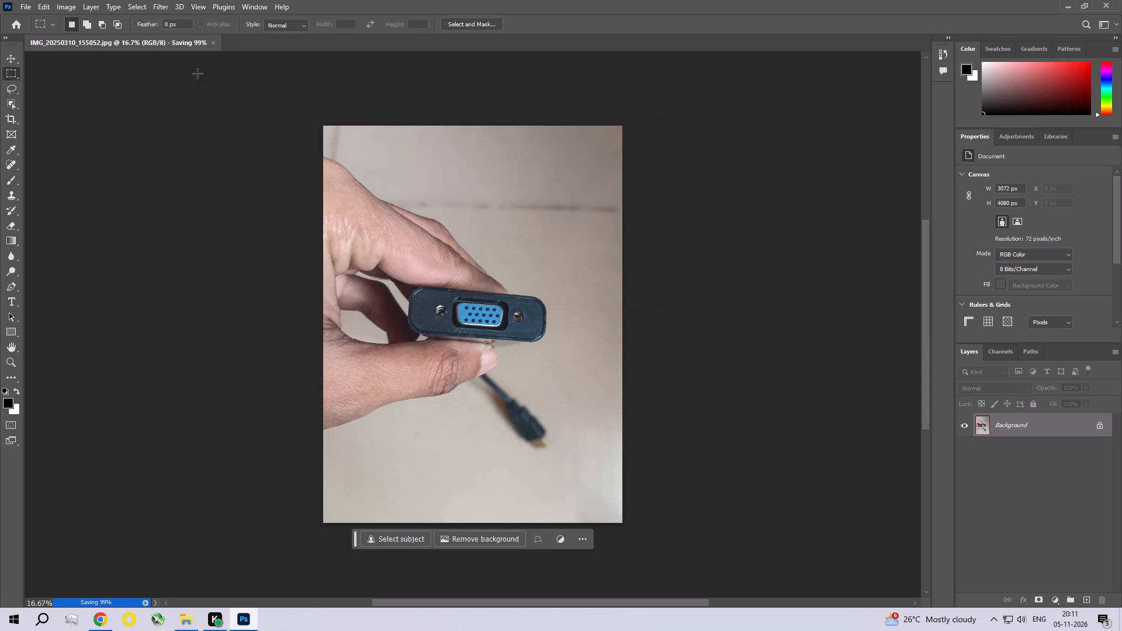
{"action": "left_click", "coordinate": [172, 43]}
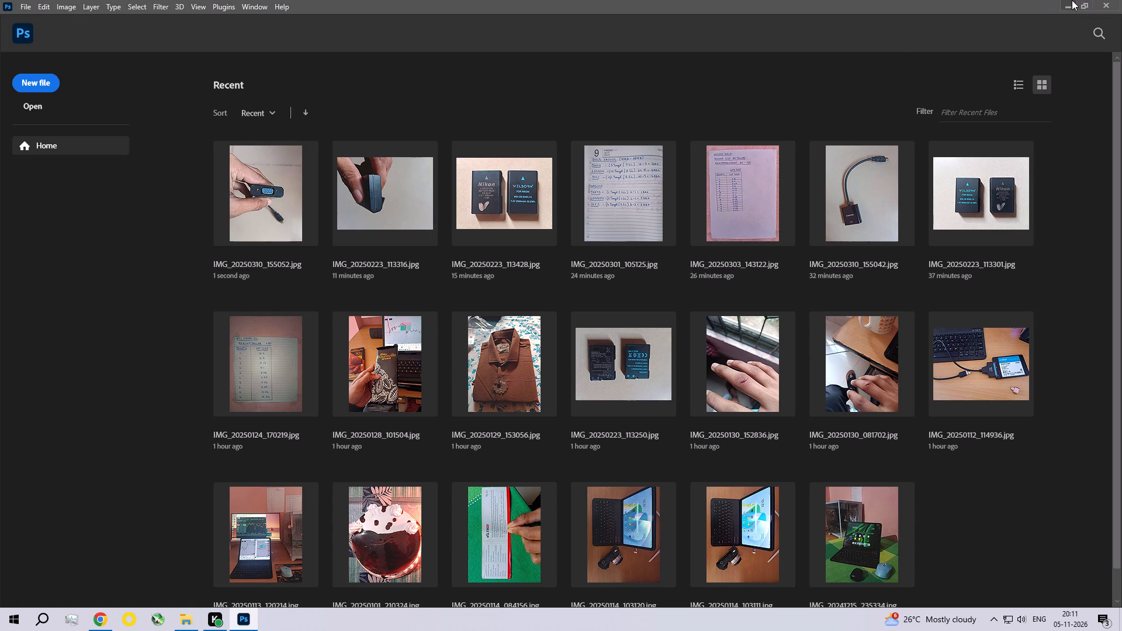
In File Explorer, select the six photos from IMG_20250406_005302 through IMG_20250523_215603 and open them in Photoshop.
{"action": "left_click", "coordinate": [1072, 0]}
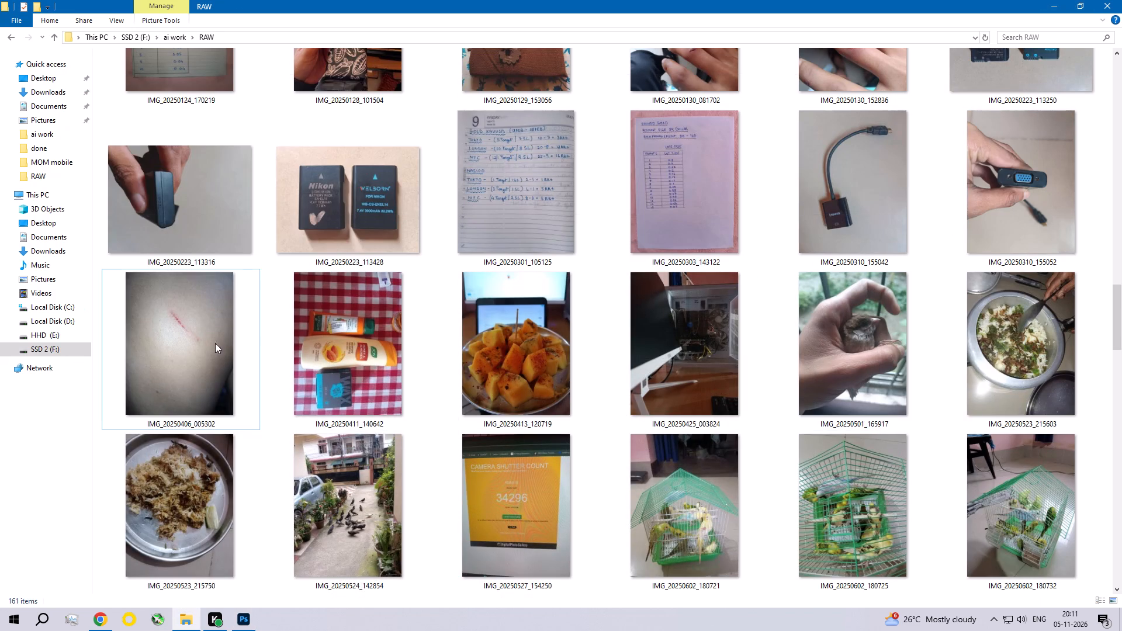
{"action": "left_click", "coordinate": [176, 340]}
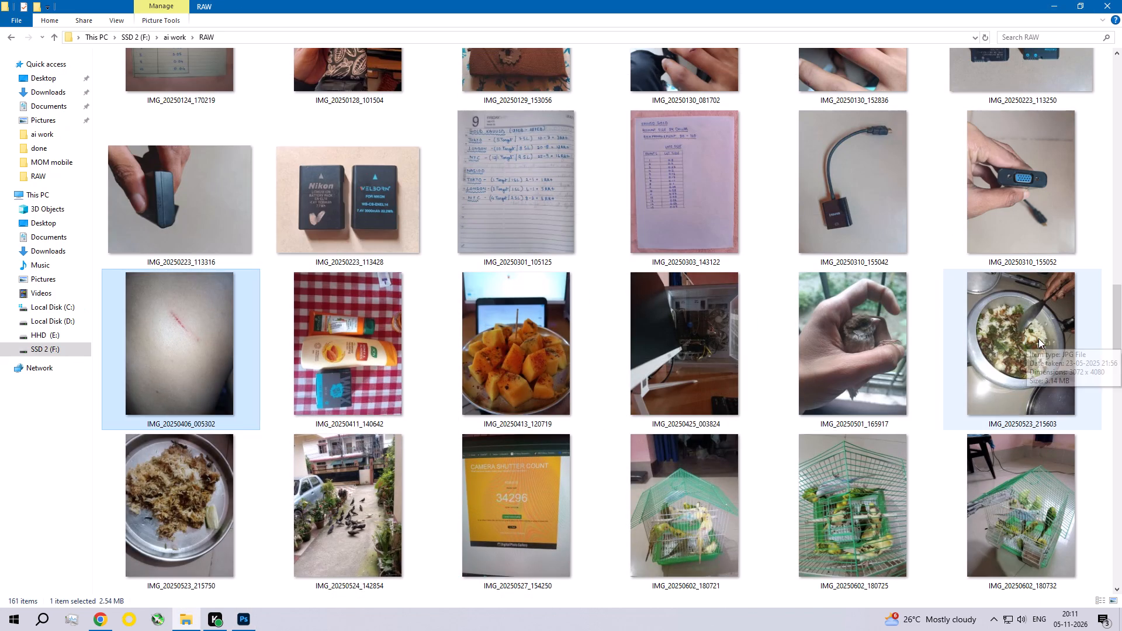
{"action": "left_click", "coordinate": [1038, 338], "text": "shift"}
{"action": "left_click_drag", "start_coordinate": [140, 348], "coordinate": [264, 322]}
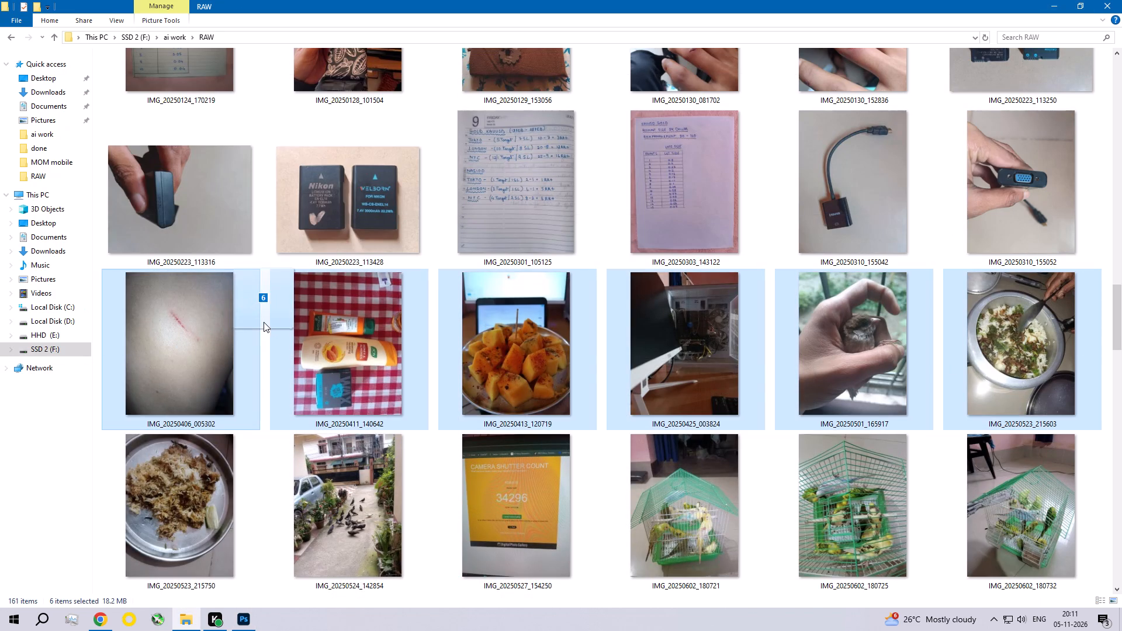
{"action": "left_click_drag", "start_coordinate": [264, 322], "coordinate": [569, 331]}
{"action": "key", "text": "alt+Tab"}
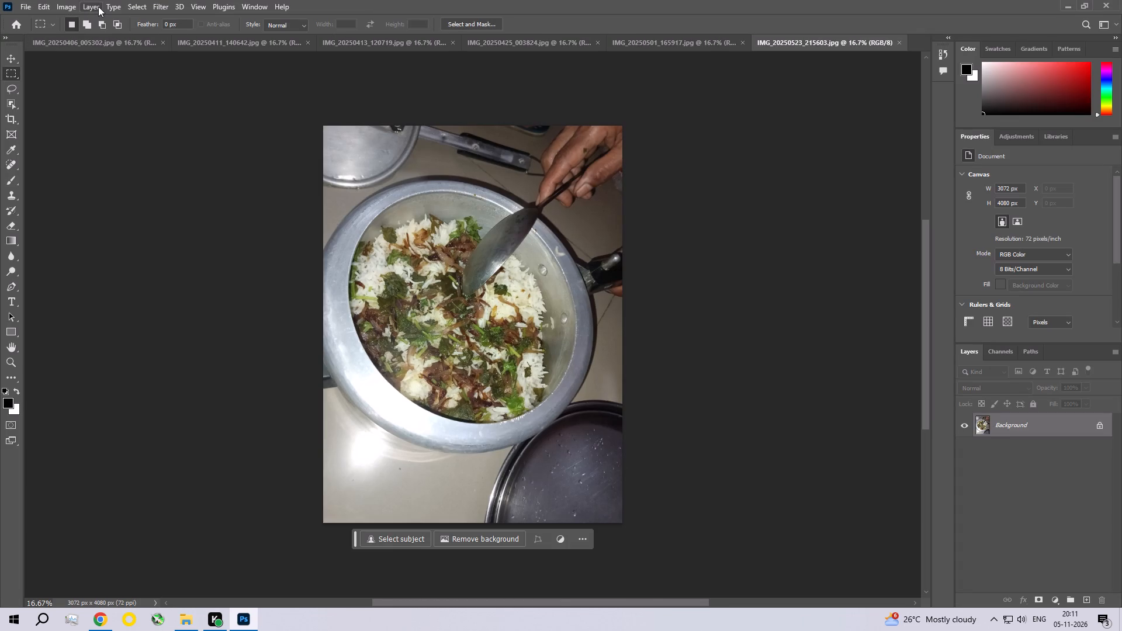
In the Camera Raw Filter for IMG_20250523_215603, set Contrast to +18, Highlights to -12, Shadows to +28, Whites to -16 and Blacks to +16.
{"action": "left_click", "coordinate": [200, 8]}
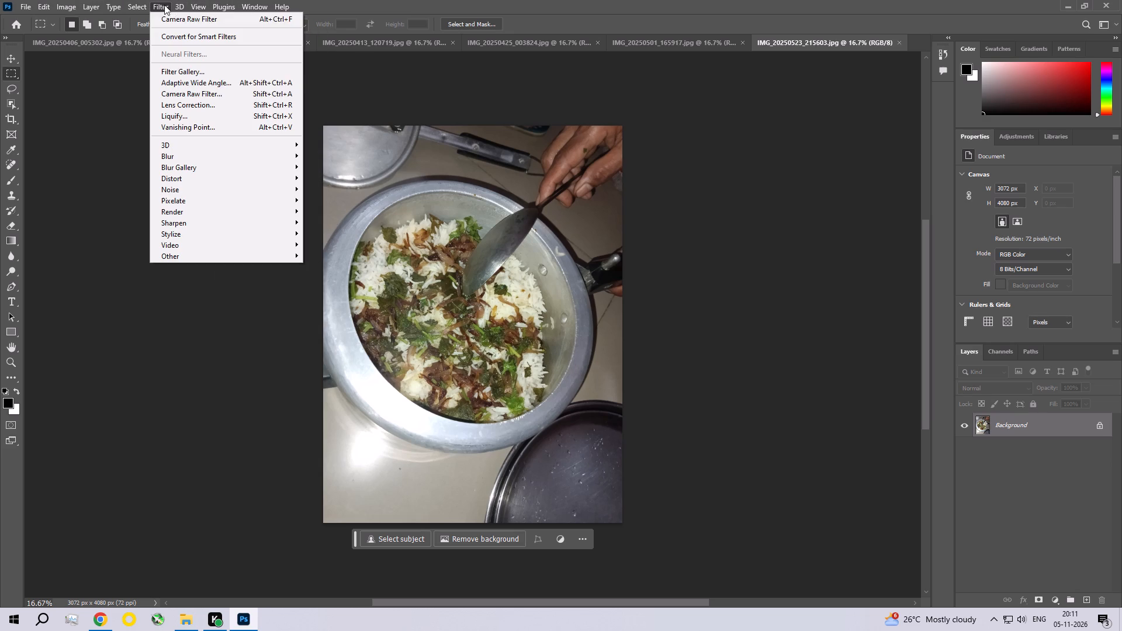
{"action": "left_click", "coordinate": [178, 99]}
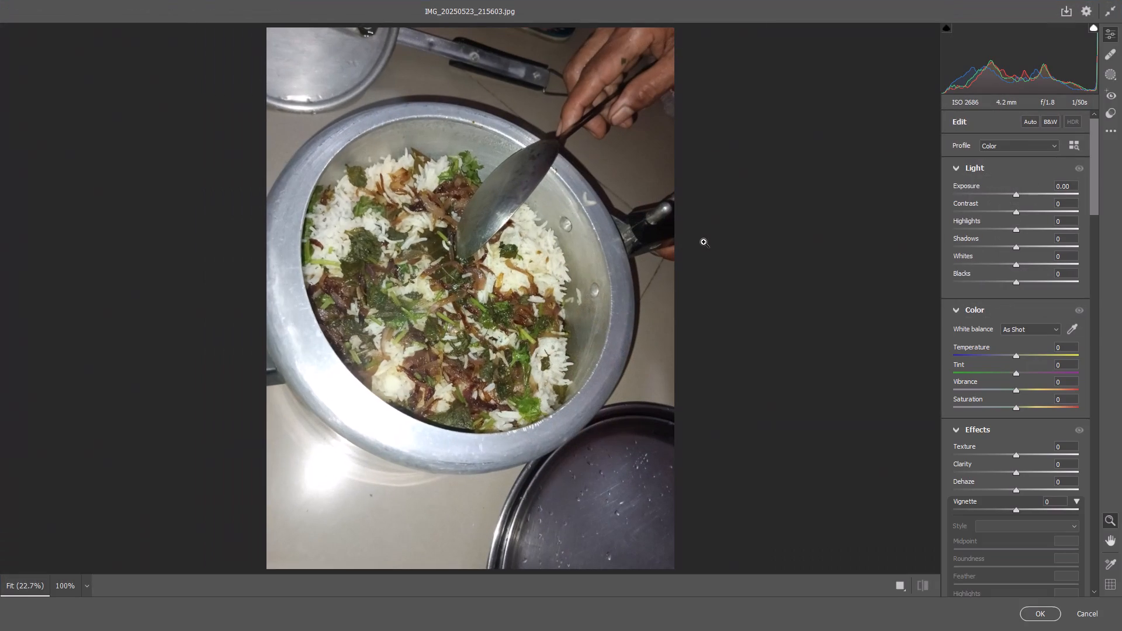
{"action": "left_click_drag", "start_coordinate": [1020, 210], "coordinate": [1027, 211]}
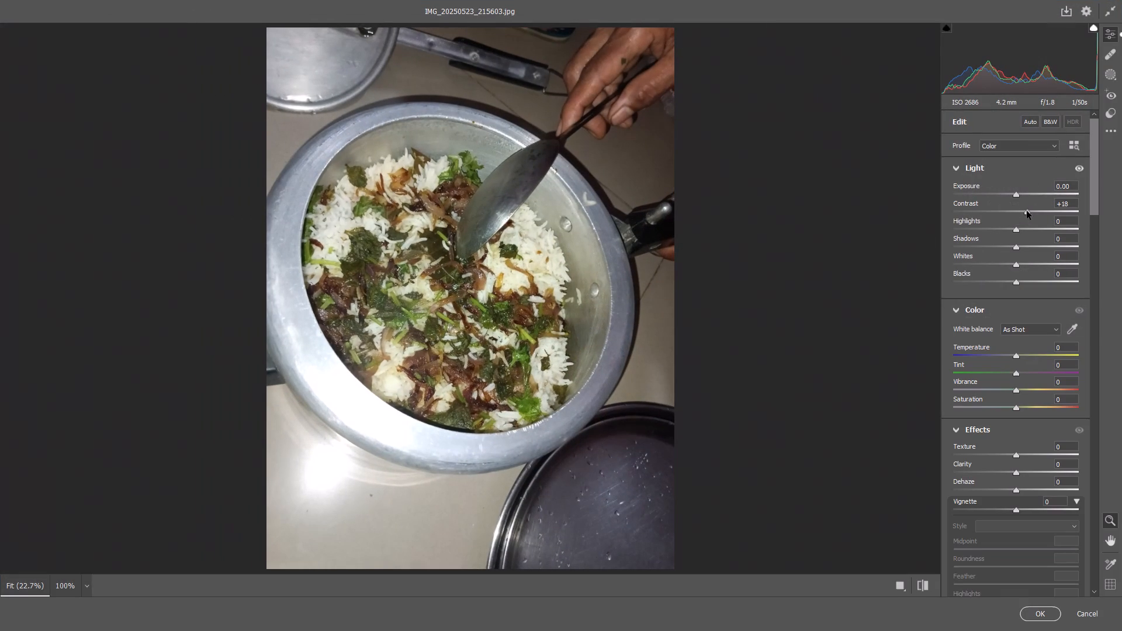
{"action": "left_click_drag", "start_coordinate": [1018, 232], "coordinate": [1010, 232]}
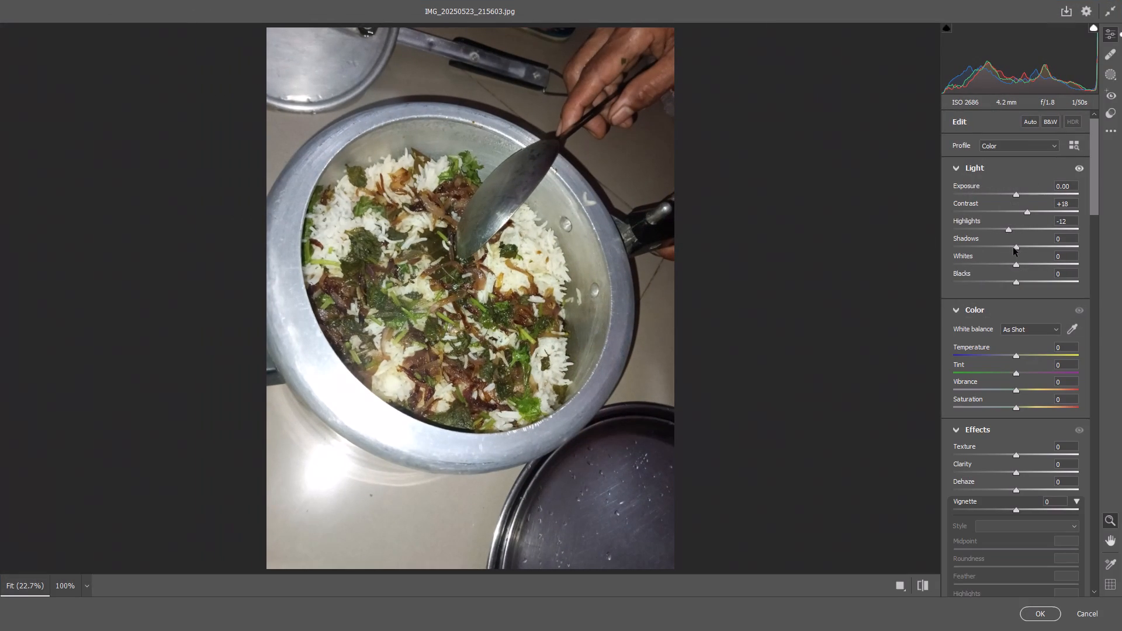
{"action": "left_click_drag", "start_coordinate": [1016, 248], "coordinate": [1033, 248]}
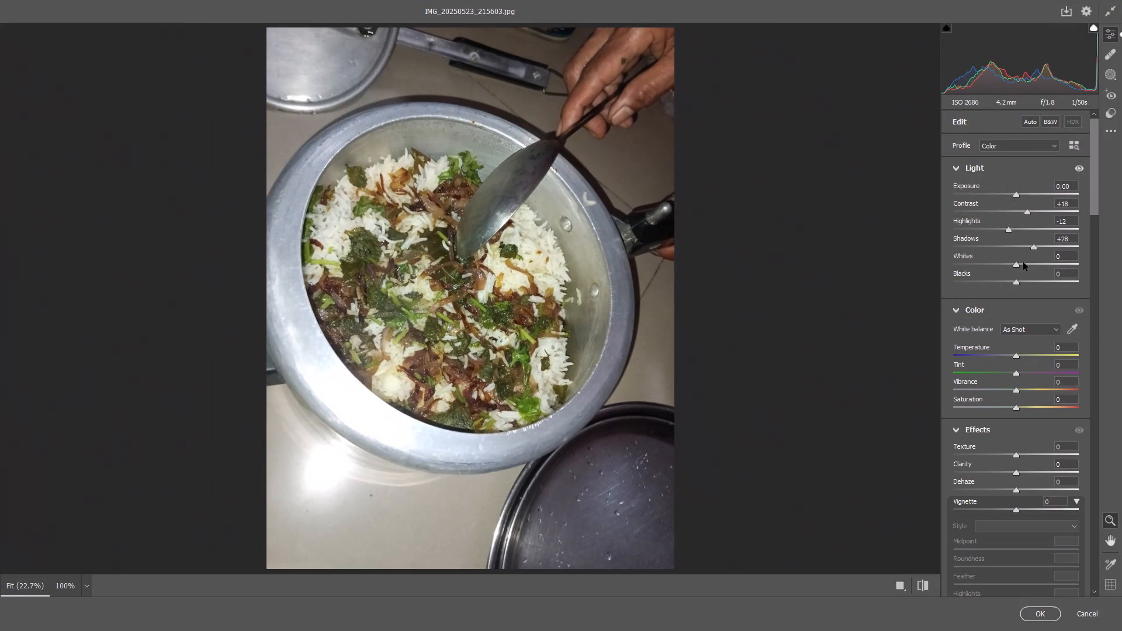
{"action": "left_click_drag", "start_coordinate": [1017, 266], "coordinate": [1007, 267]}
{"action": "left_click_drag", "start_coordinate": [1017, 282], "coordinate": [1021, 282]}
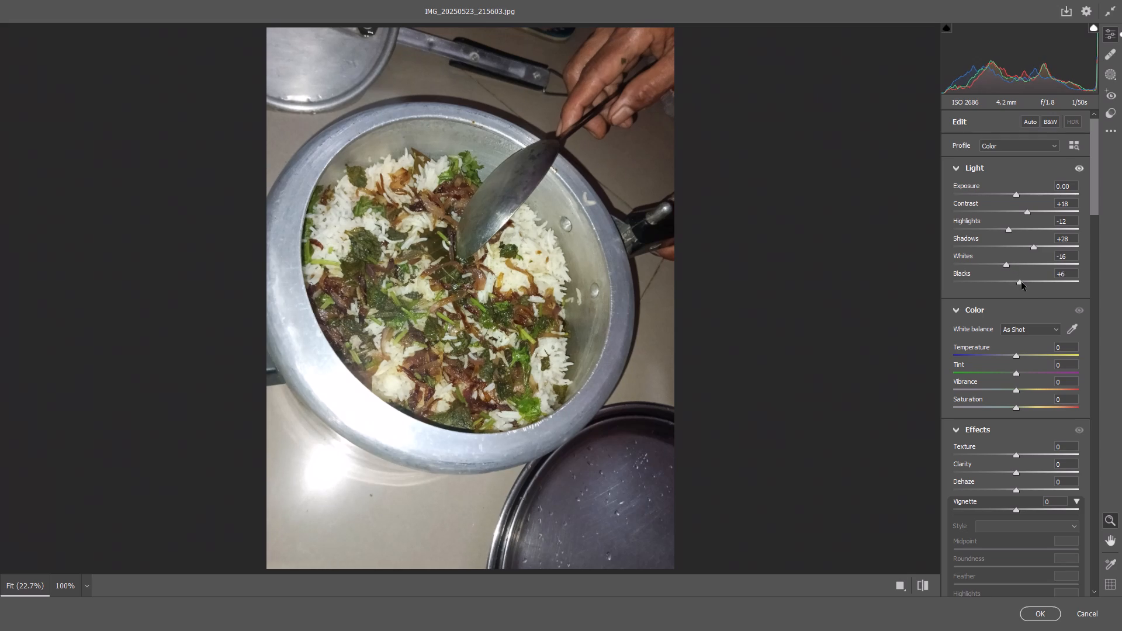
{"action": "left_click_drag", "start_coordinate": [1021, 282], "coordinate": [1027, 282]}
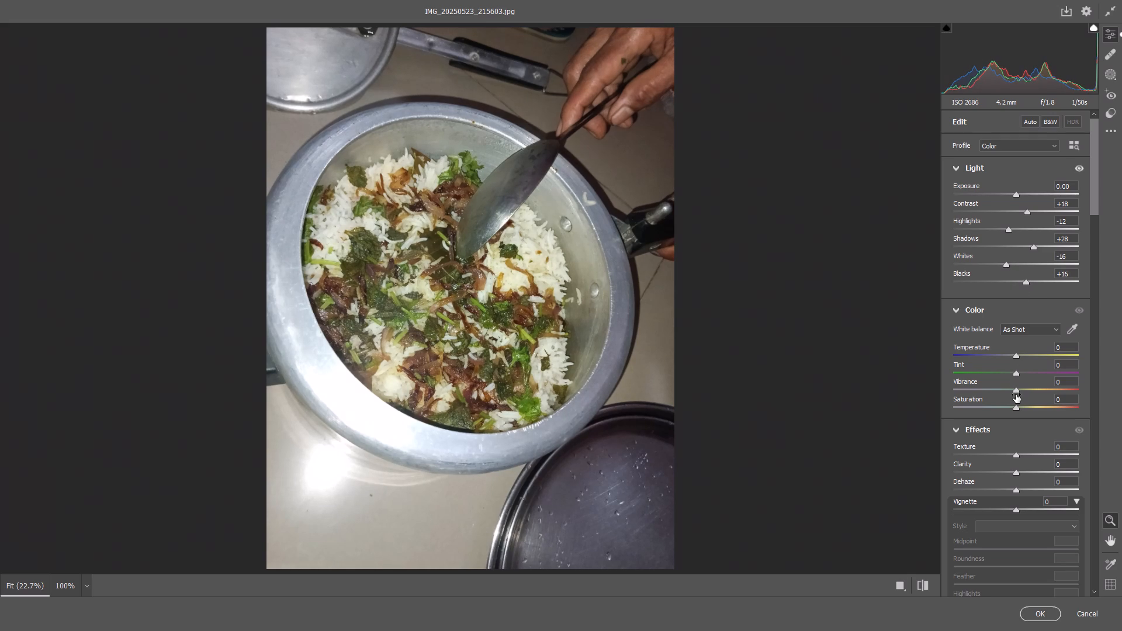
Set the rice pot photo's Vibrance to +10 and Saturation to +21.
{"action": "left_click_drag", "start_coordinate": [1016, 392], "coordinate": [1024, 391]}
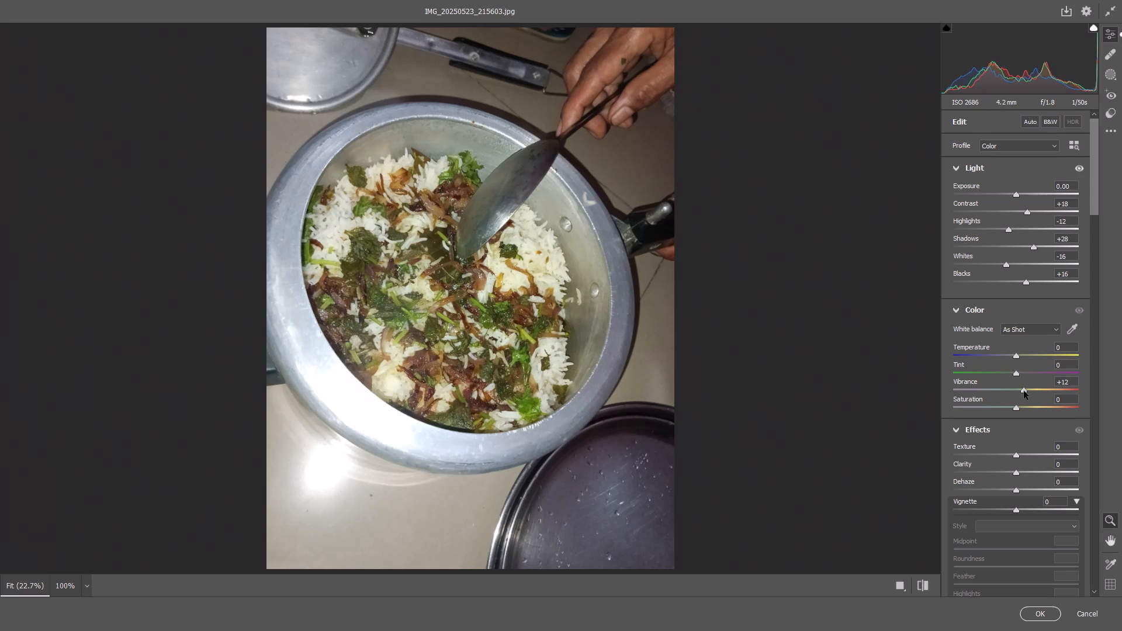
{"action": "left_click_drag", "start_coordinate": [1024, 391], "coordinate": [1022, 391]}
{"action": "left_click_drag", "start_coordinate": [1022, 391], "coordinate": [1023, 391]}
{"action": "left_click_drag", "start_coordinate": [1017, 408], "coordinate": [1028, 410]}
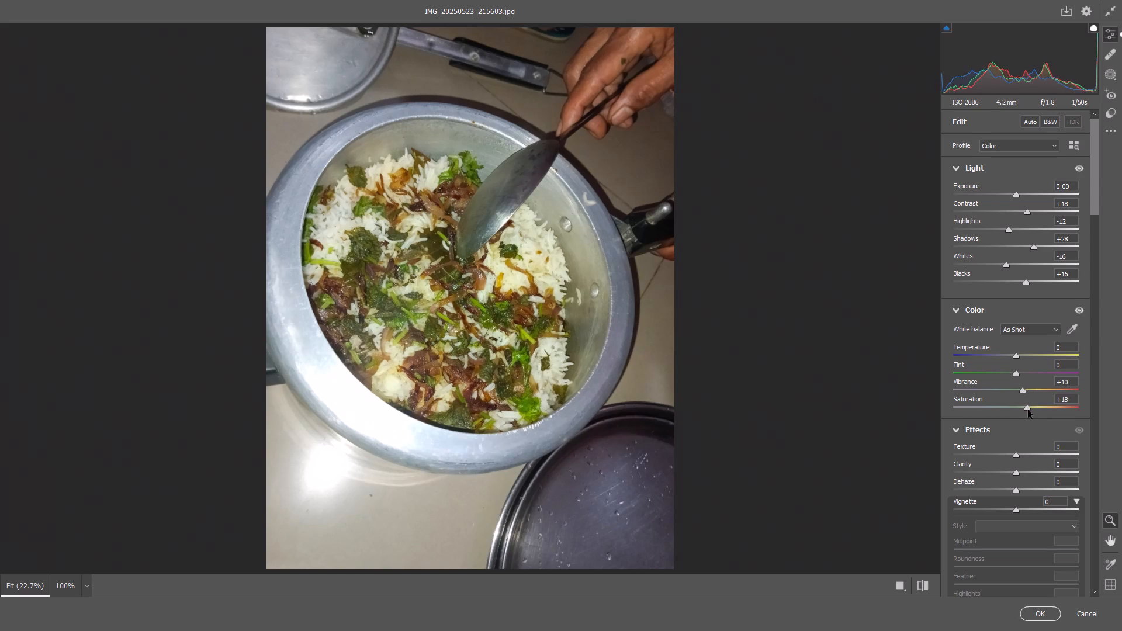
{"action": "left_click_drag", "start_coordinate": [1028, 410], "coordinate": [1030, 410]}
Browse the Modern profiles and apply Modern 06 to the rice pot photo.
{"action": "left_click_drag", "start_coordinate": [1093, 179], "coordinate": [1093, 188]}
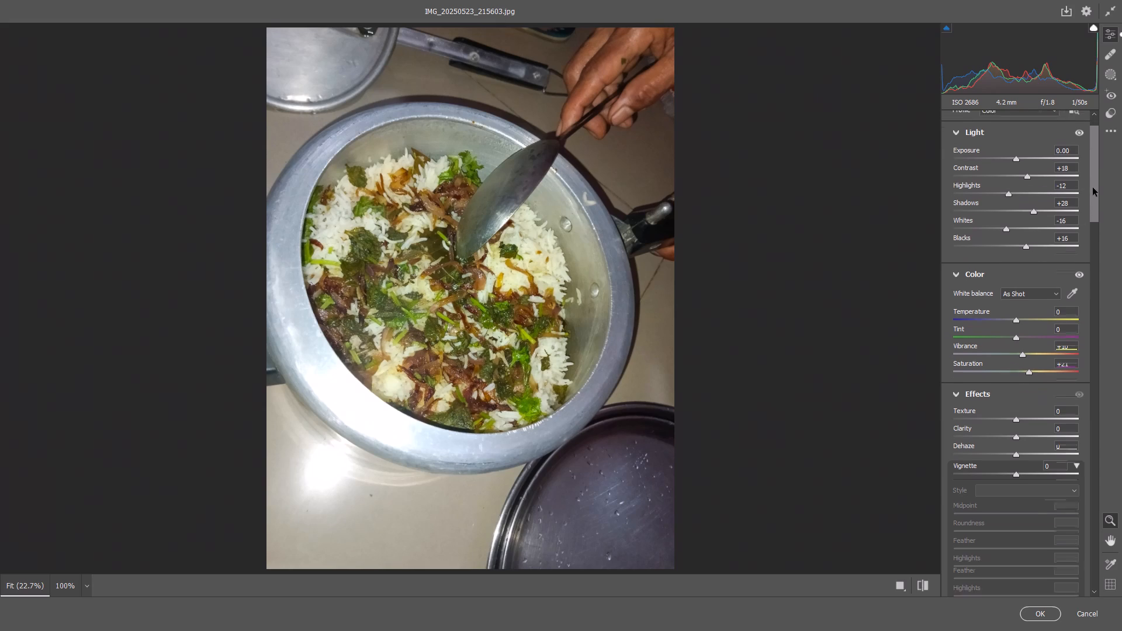
{"action": "left_click_drag", "start_coordinate": [1093, 188], "coordinate": [1099, 161]}
{"action": "left_click", "coordinate": [1029, 148]}
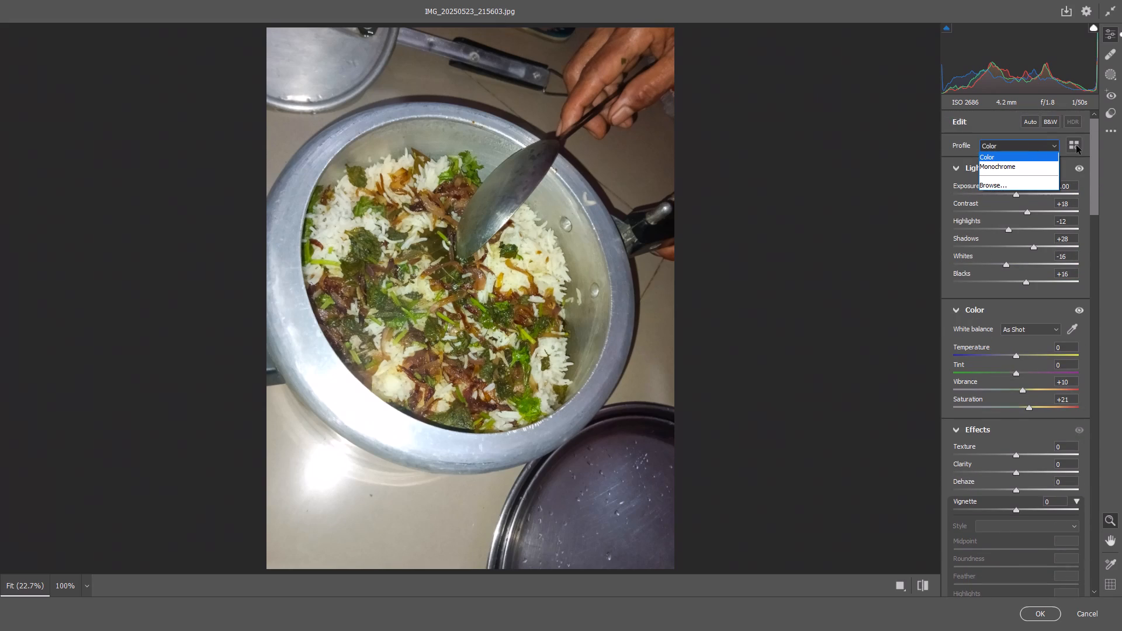
{"action": "left_click", "coordinate": [1076, 145]}
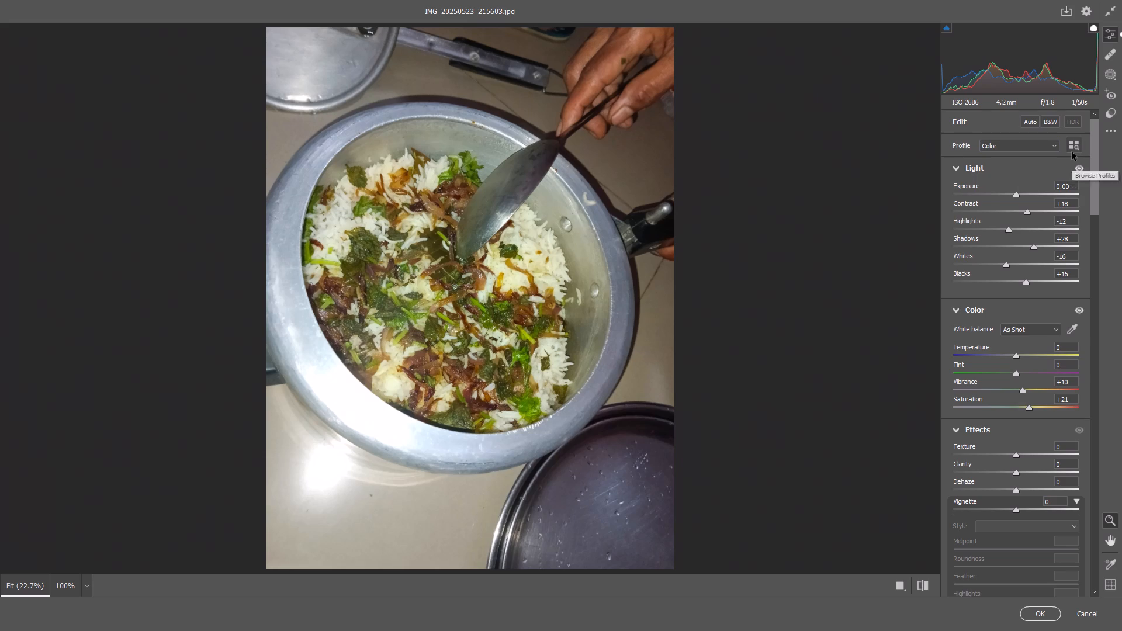
{"action": "left_click", "coordinate": [1072, 151]}
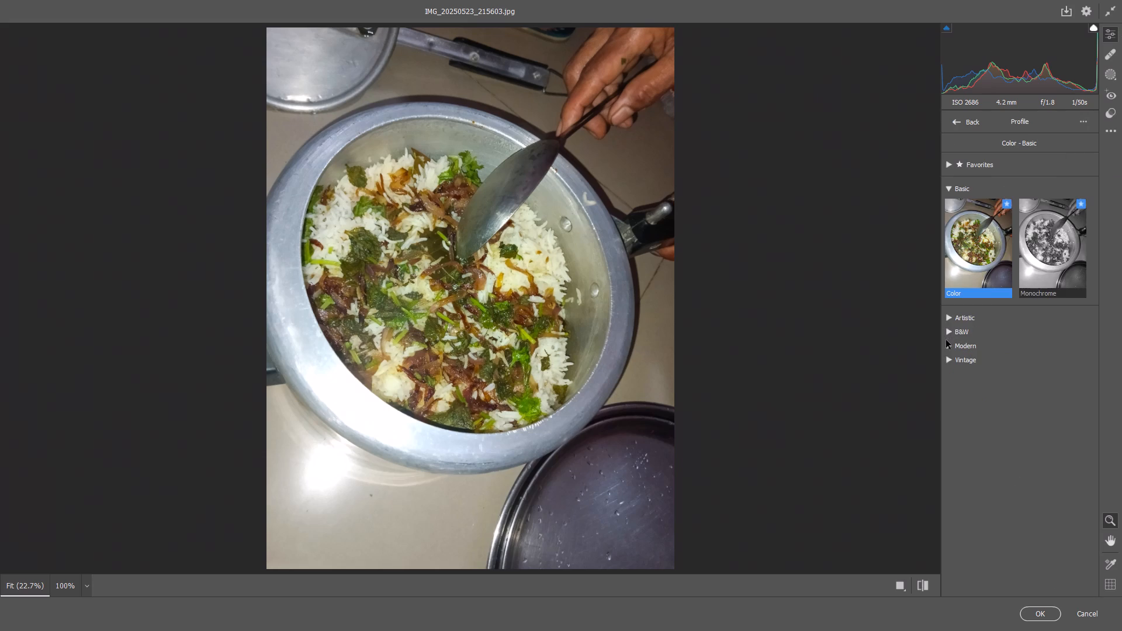
{"action": "left_click", "coordinate": [950, 348]}
{"action": "scroll", "coordinate": [981, 410], "scroll_direction": "down", "scroll_amount": 1}
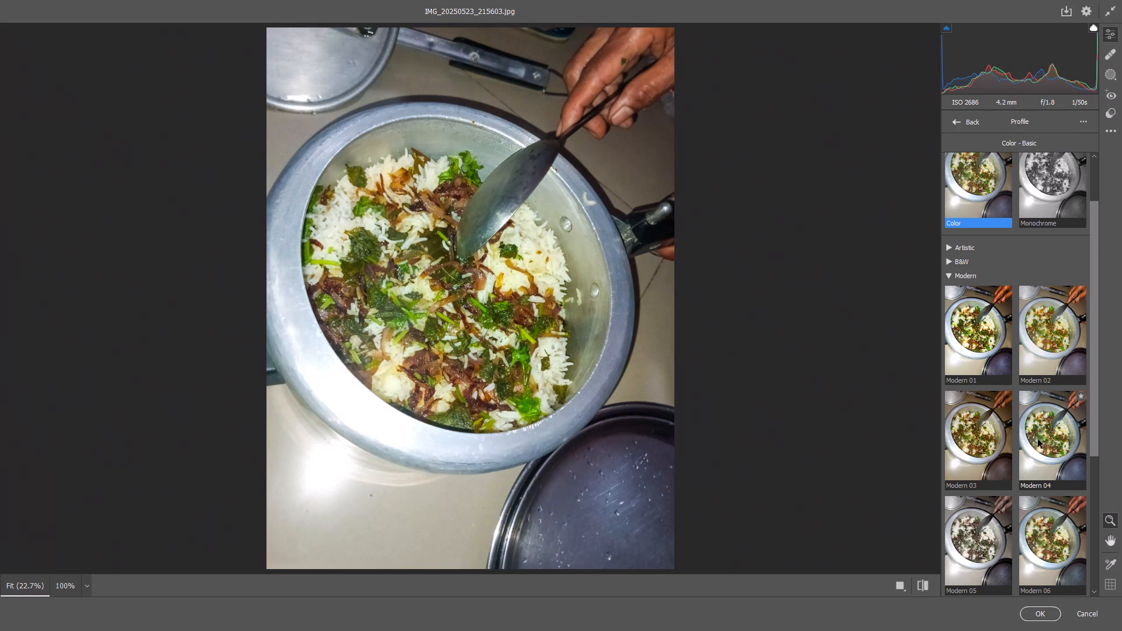
{"action": "scroll", "coordinate": [1039, 457], "scroll_direction": "down", "scroll_amount": 2}
{"action": "scroll", "coordinate": [967, 528], "scroll_direction": "down", "scroll_amount": 2}
{"action": "scroll", "coordinate": [967, 528], "scroll_direction": "up", "scroll_amount": 1}
{"action": "scroll", "coordinate": [967, 528], "scroll_direction": "down", "scroll_amount": 2}
{"action": "scroll", "coordinate": [972, 508], "scroll_direction": "up", "scroll_amount": 6}
{"action": "scroll", "coordinate": [972, 508], "scroll_direction": "down", "scroll_amount": 1}
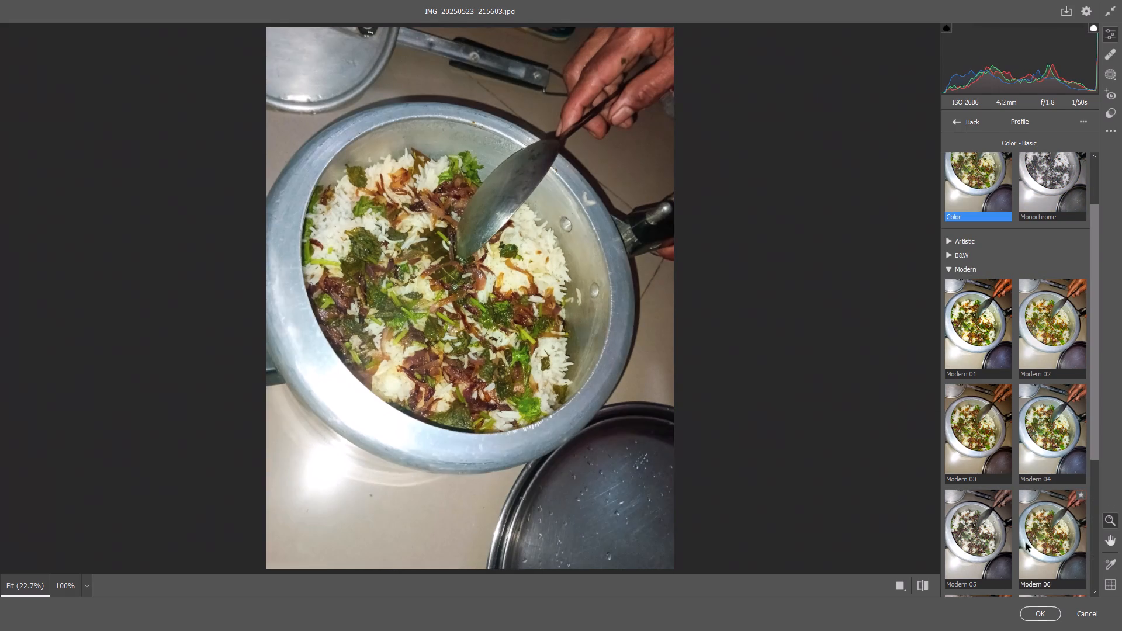
{"action": "left_click", "coordinate": [1025, 534]}
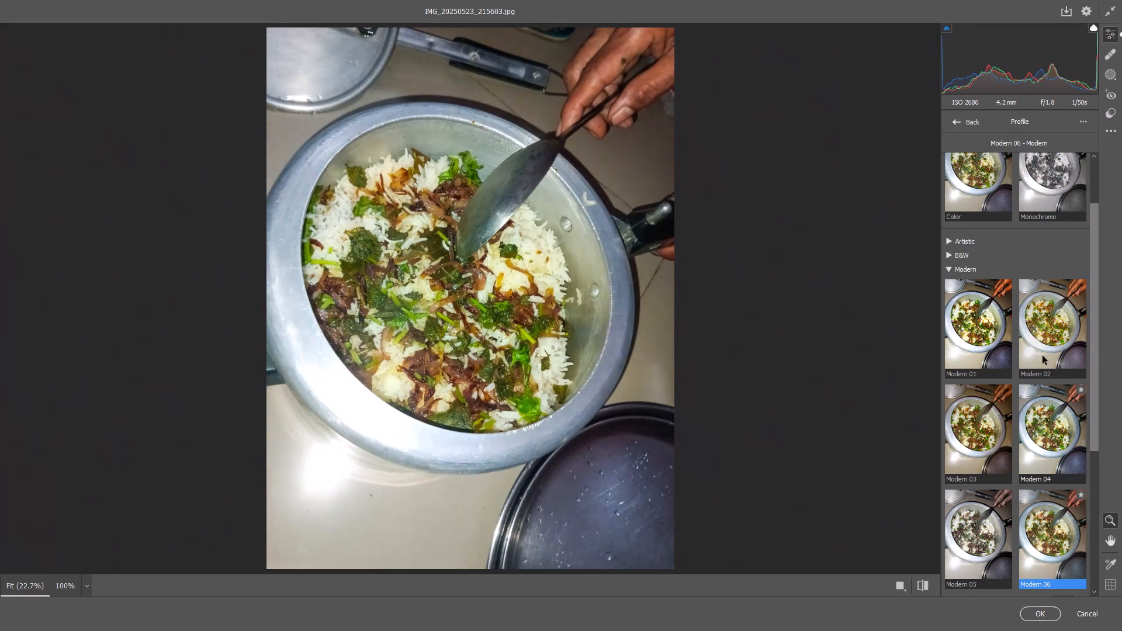
{"action": "left_click", "coordinate": [954, 123]}
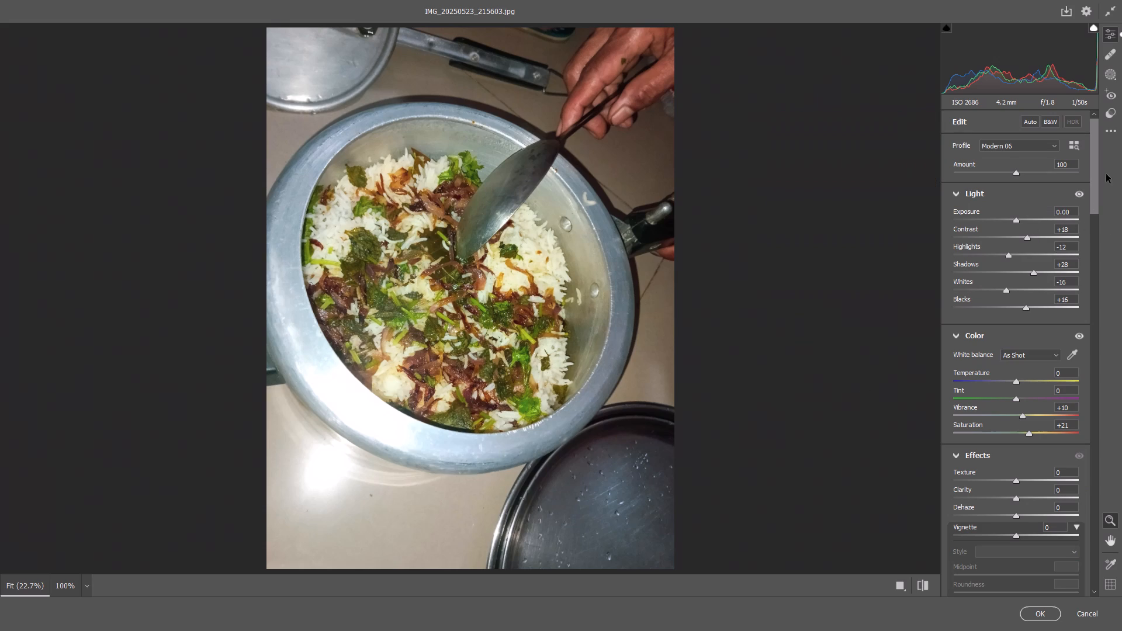
Set the rice pot photo's Texture to +12, Clarity to +11 and Dehaze to +12, and adjust the Vignette slightly.
{"action": "left_click_drag", "start_coordinate": [1096, 174], "coordinate": [1102, 219]}
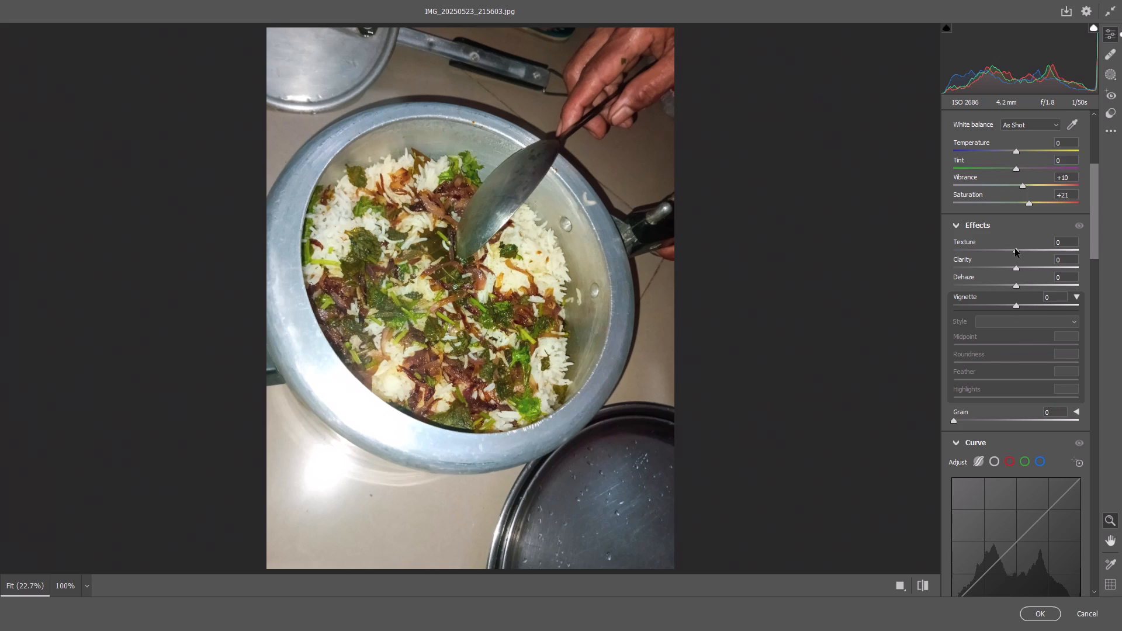
{"action": "left_click_drag", "start_coordinate": [1015, 249], "coordinate": [1023, 252]}
{"action": "left_click_drag", "start_coordinate": [1019, 269], "coordinate": [1023, 269]}
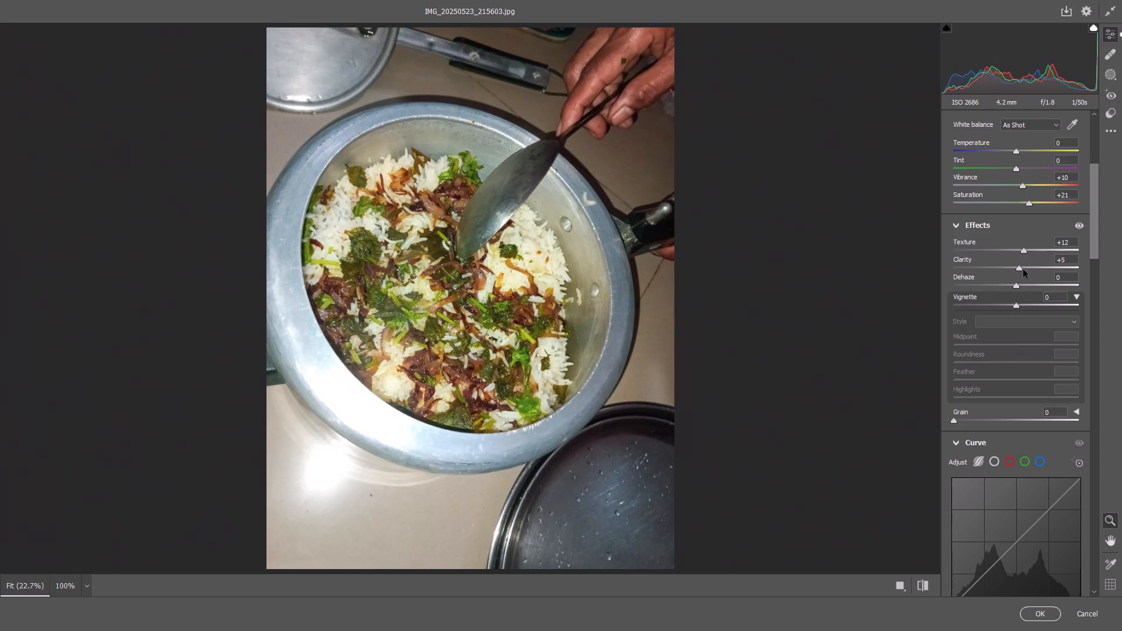
{"action": "left_click_drag", "start_coordinate": [1023, 269], "coordinate": [1026, 269]}
{"action": "left_click_drag", "start_coordinate": [1016, 287], "coordinate": [1023, 286]}
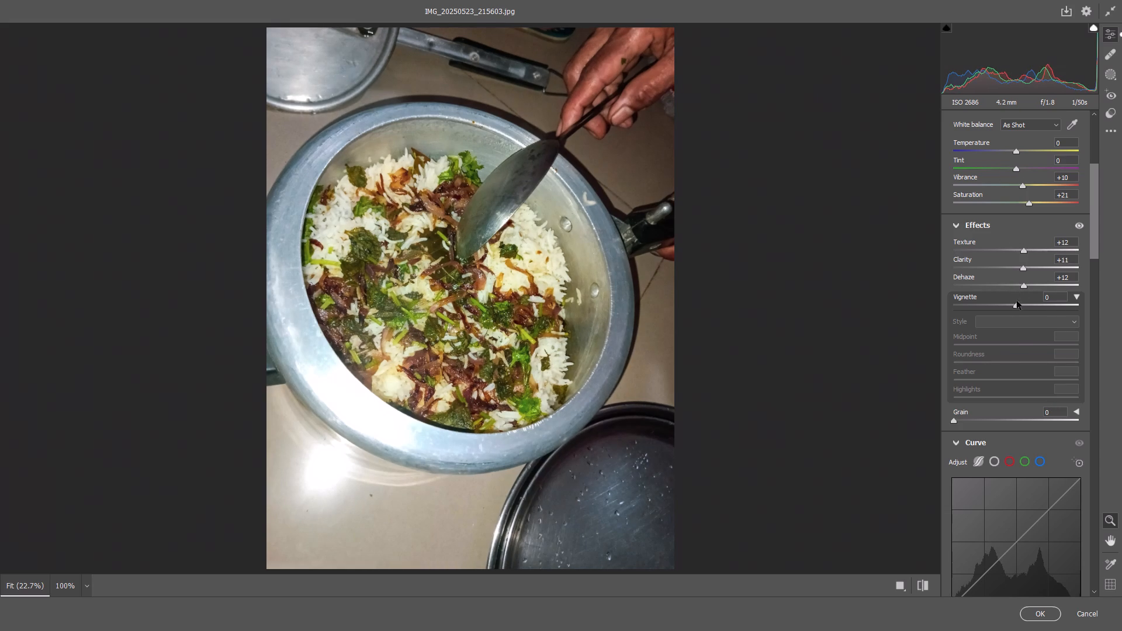
{"action": "left_click_drag", "start_coordinate": [1014, 305], "coordinate": [1014, 311]}
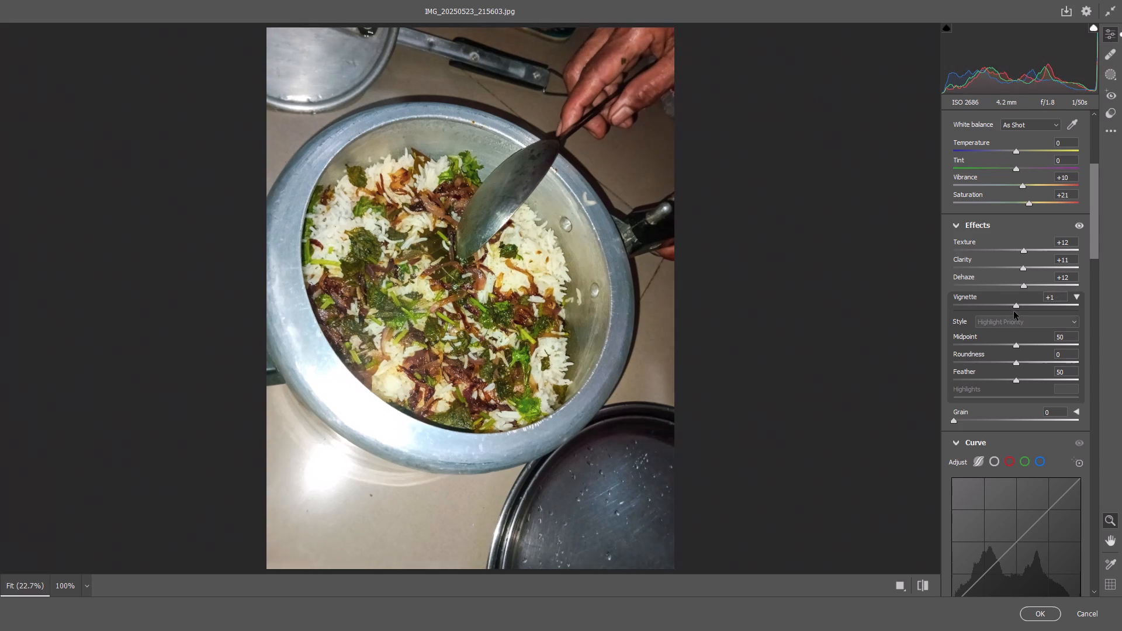
{"action": "left_click_drag", "start_coordinate": [1014, 311], "coordinate": [1013, 311]}
Set Color Noise Reduction to 16, Noise Reduction to 20 and Sharpening to 22, and commit the Camera Raw changes.
{"action": "left_click_drag", "start_coordinate": [1093, 216], "coordinate": [1099, 268]}
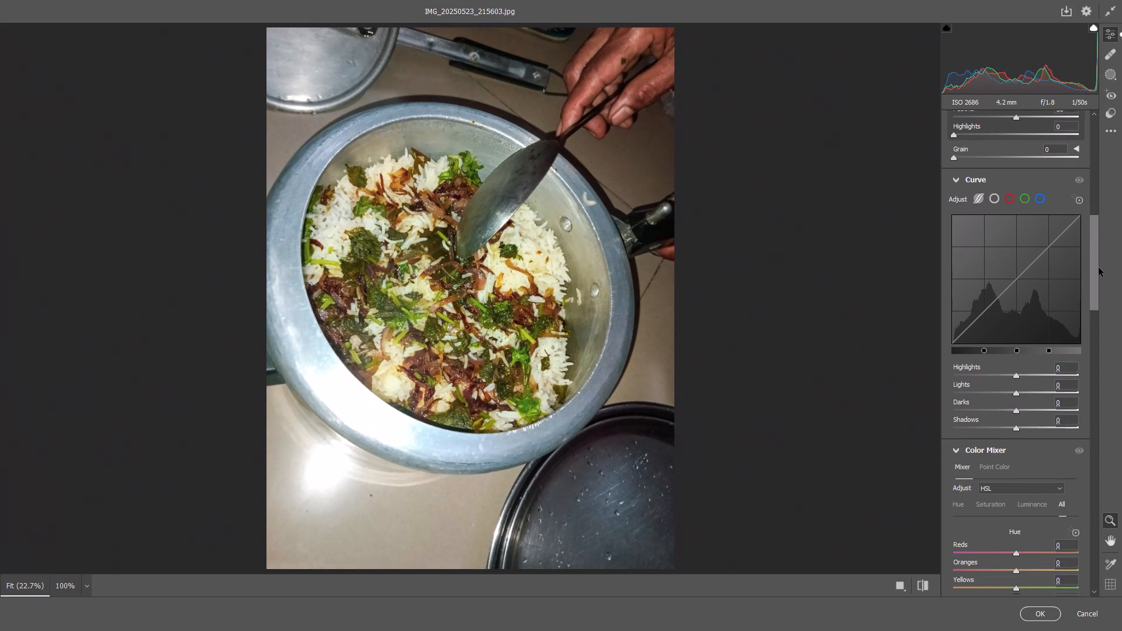
{"action": "left_click_drag", "start_coordinate": [1099, 268], "coordinate": [1103, 331]}
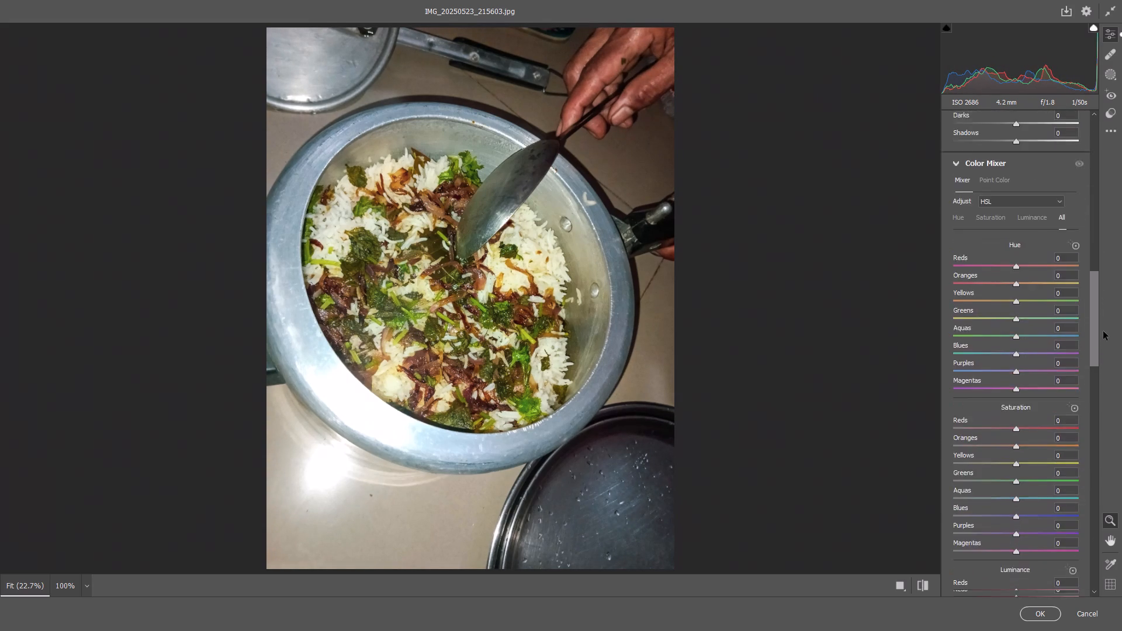
{"action": "left_click_drag", "start_coordinate": [1103, 331], "coordinate": [1099, 431]}
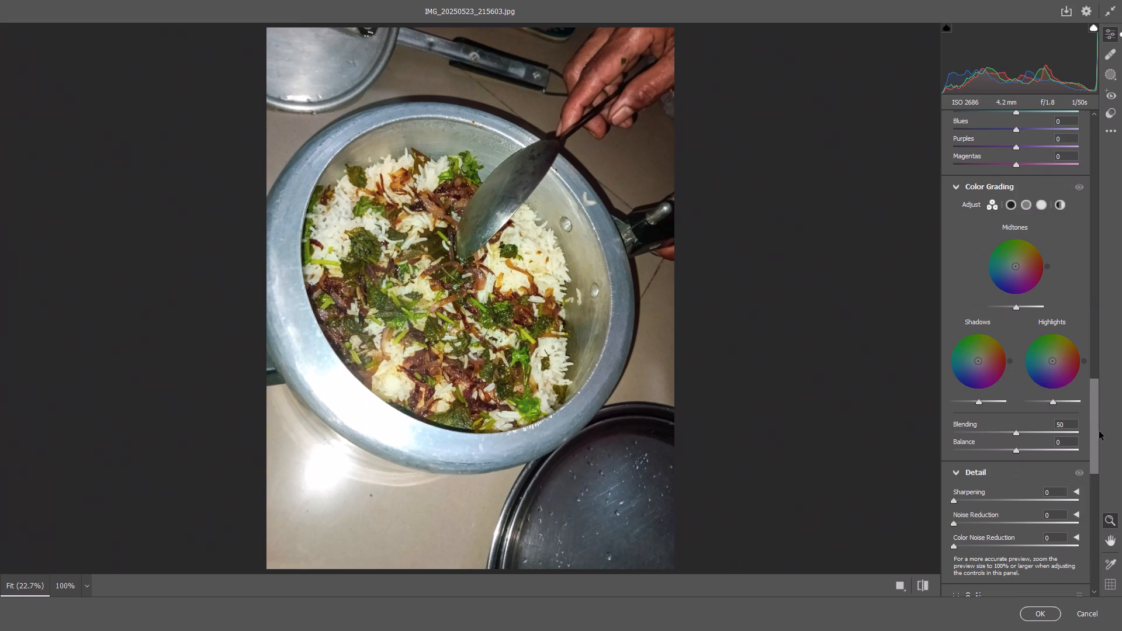
{"action": "left_click_drag", "start_coordinate": [1099, 431], "coordinate": [1095, 441]}
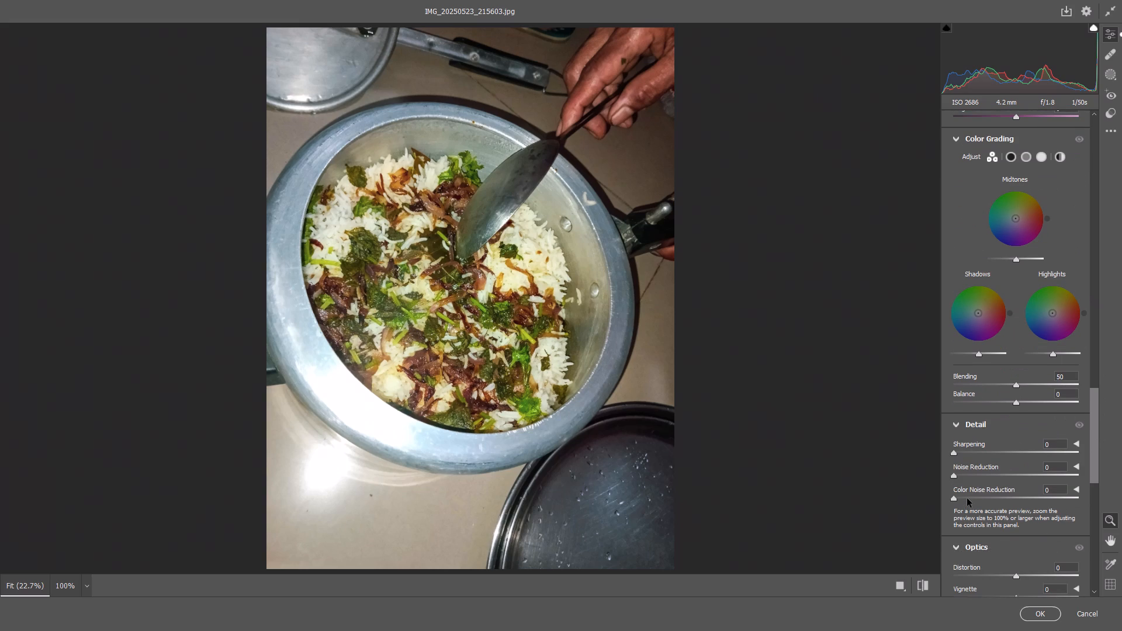
{"action": "left_click_drag", "start_coordinate": [968, 498], "coordinate": [974, 498]}
{"action": "left_click_drag", "start_coordinate": [968, 471], "coordinate": [976, 476]}
{"action": "left_click_drag", "start_coordinate": [976, 476], "coordinate": [980, 477]}
{"action": "left_click_drag", "start_coordinate": [966, 454], "coordinate": [972, 457]}
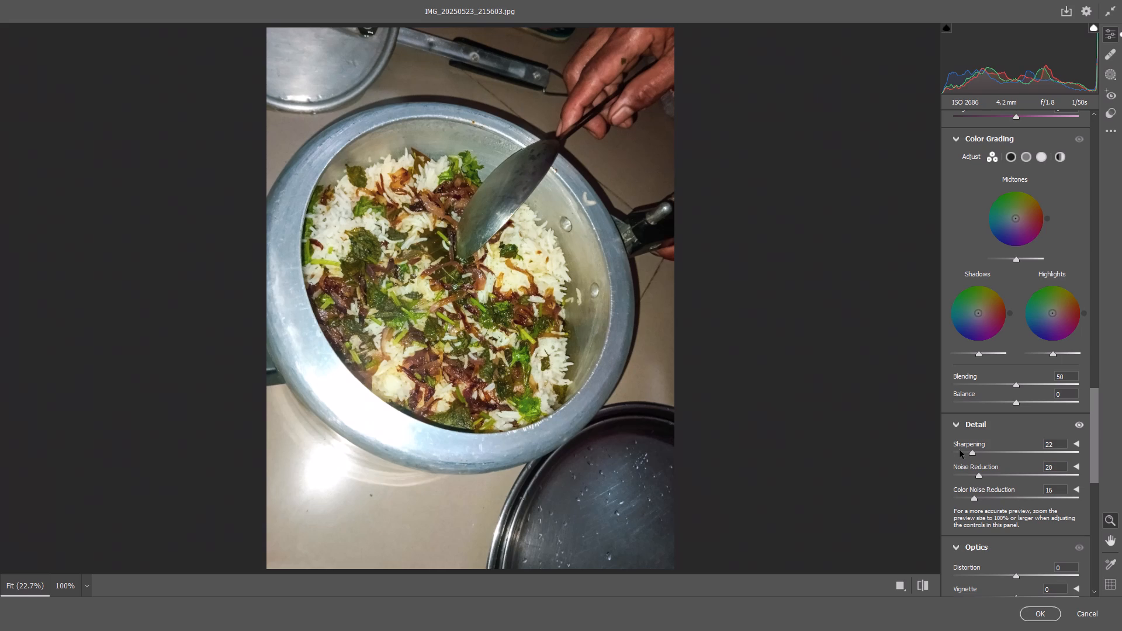
{"action": "left_click", "coordinate": [1050, 609]}
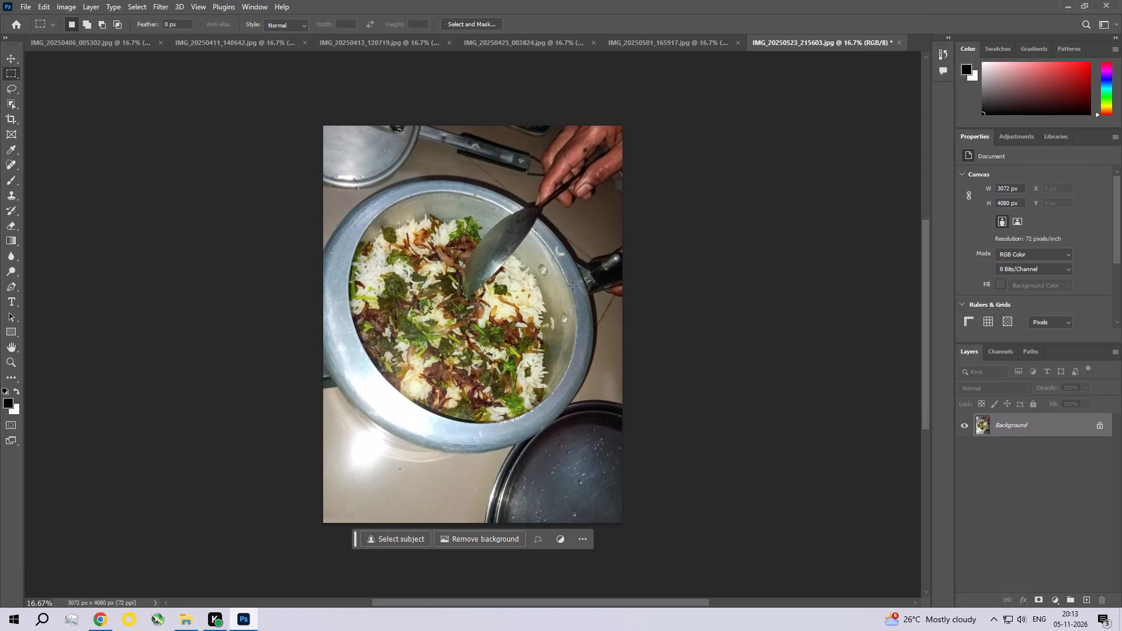
Apply a Photo Filter adjustment to the rice pot photo using Warming Filter (85) at 25% density.
{"action": "left_click", "coordinate": [56, 5]}
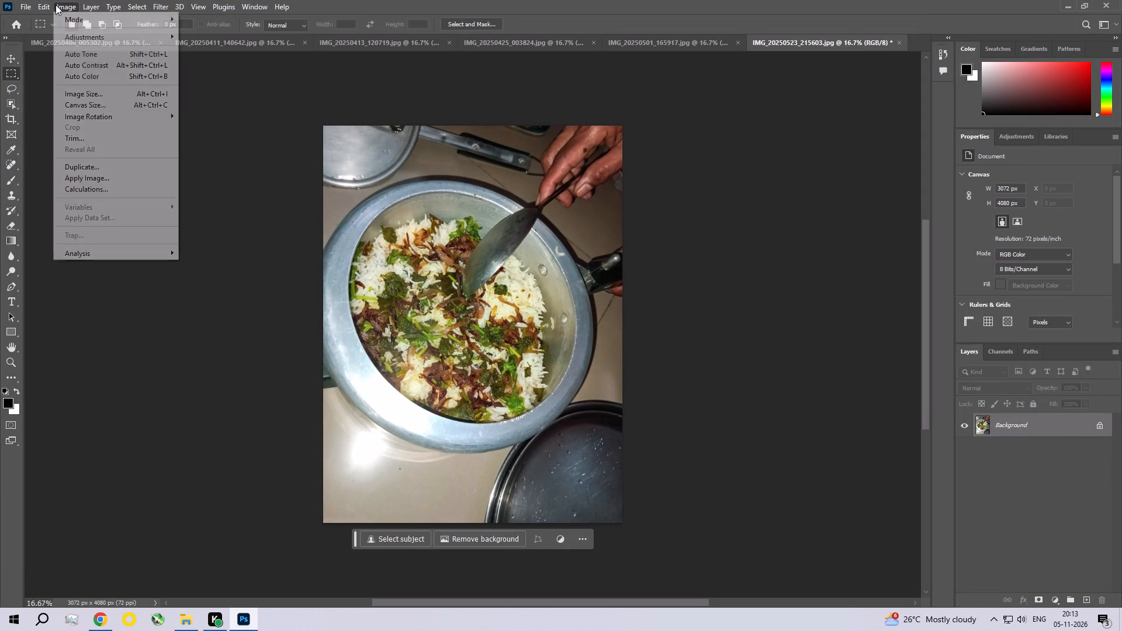
{"action": "left_click", "coordinate": [75, 34]}
{"action": "left_click", "coordinate": [253, 133]}
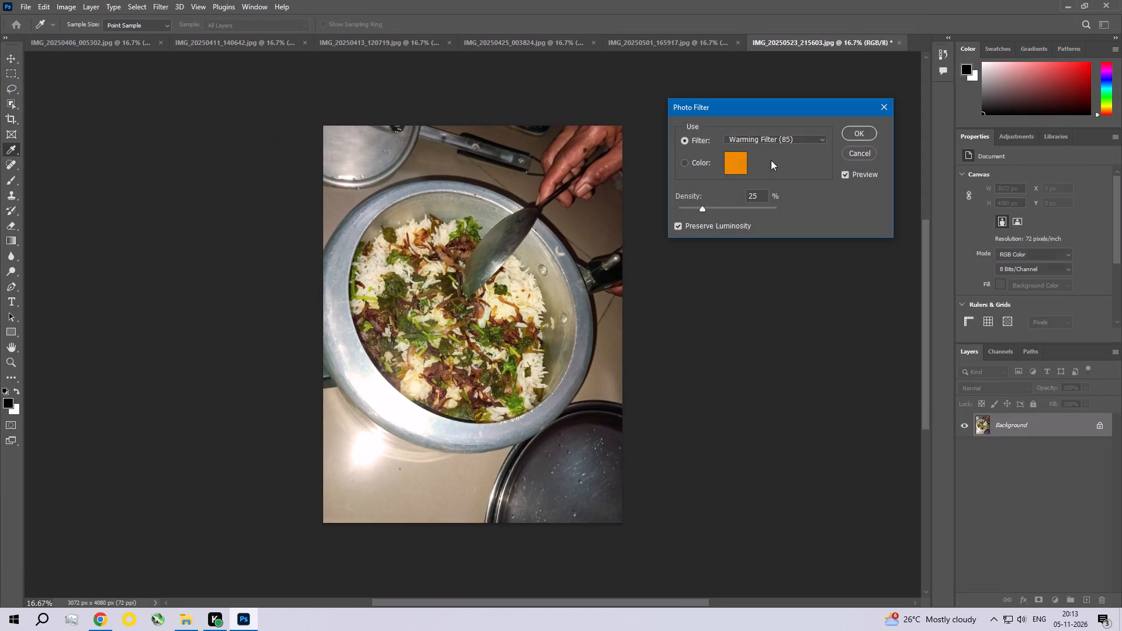
{"action": "left_click", "coordinate": [864, 131]}
Apply an Exposure adjustment to the rice pot photo with the Offset set to +0.005.
{"action": "left_click", "coordinate": [58, 2]}
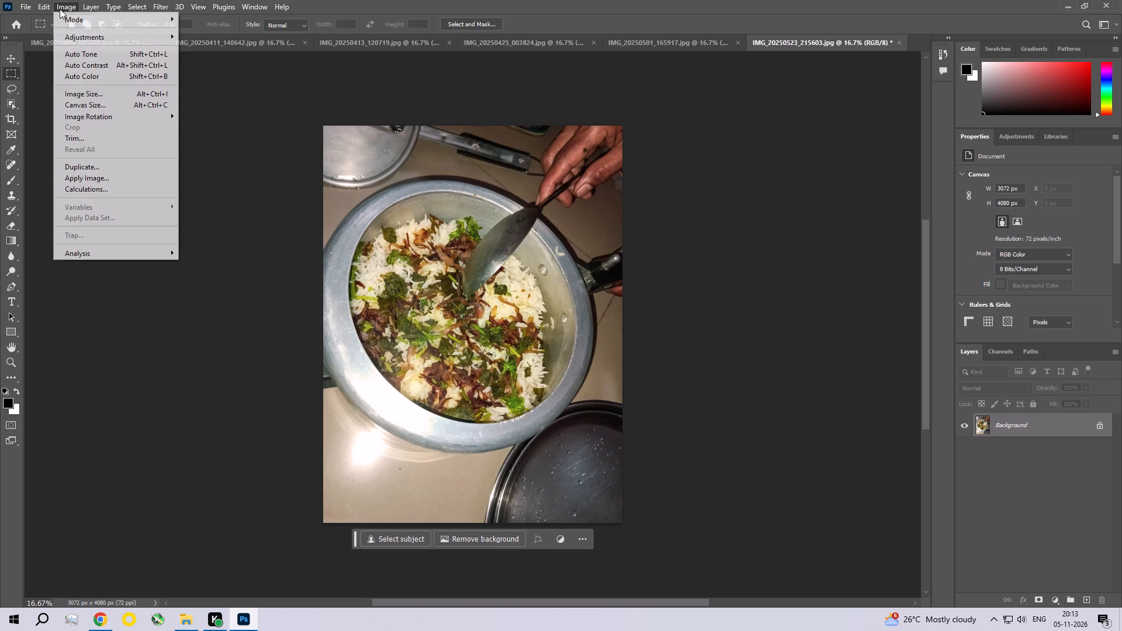
{"action": "left_click", "coordinate": [70, 31]}
{"action": "left_click", "coordinate": [249, 70]}
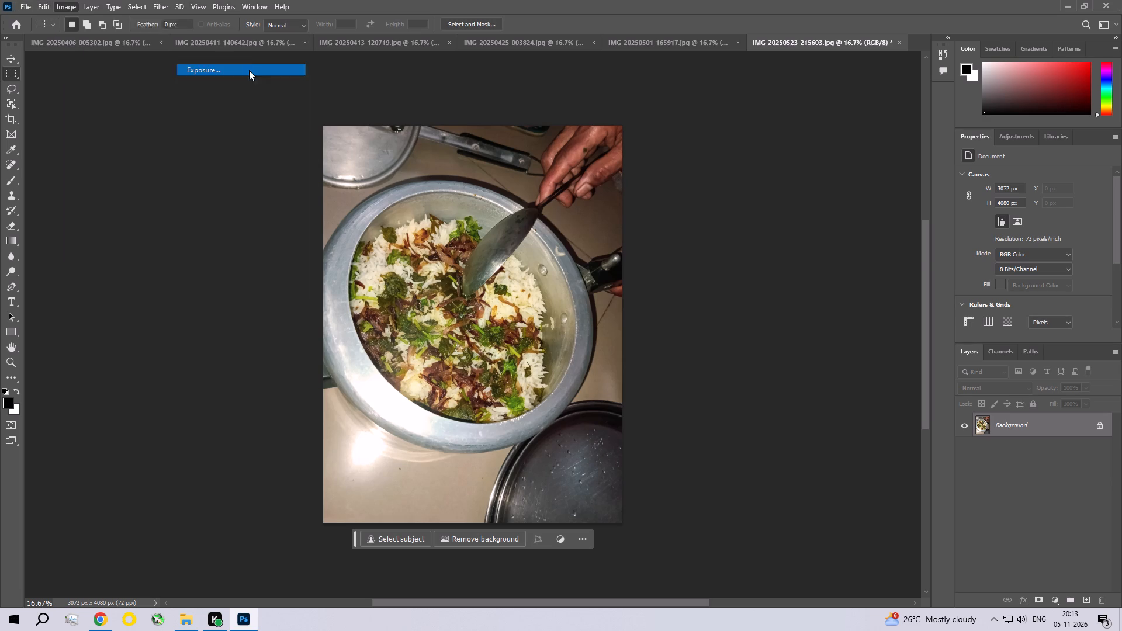
{"action": "left_click", "coordinate": [940, 216]}
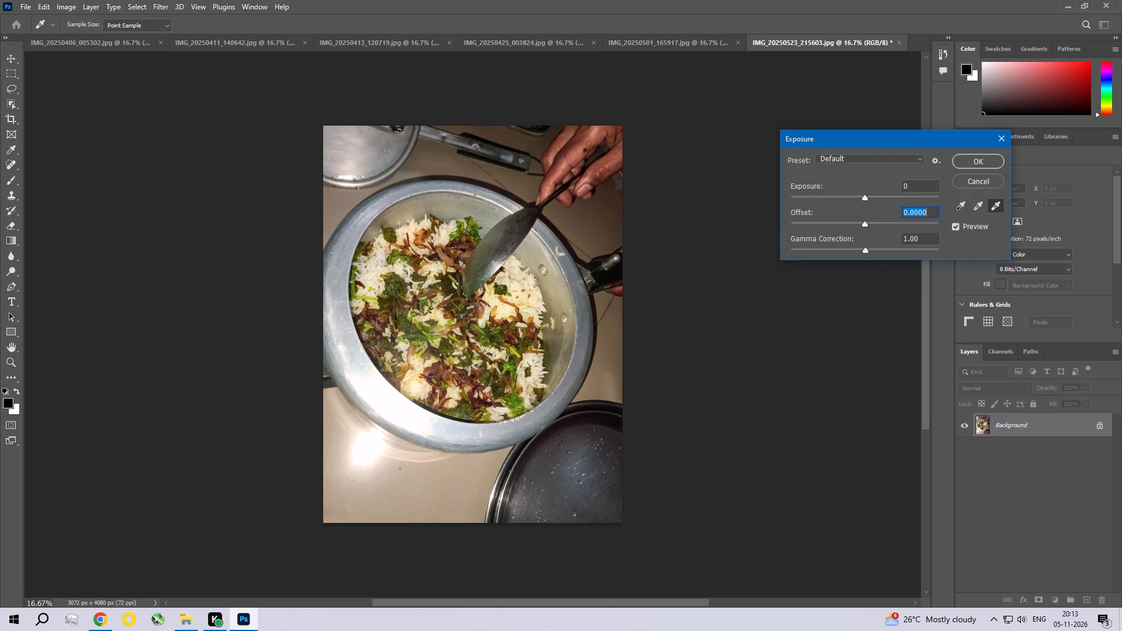
{"action": "key", "text": "Right"}
{"action": "key", "text": "BackSpace"}
{"action": "key", "text": "BackSpace"}
{"action": "type", "text": "50"}
{"action": "key", "text": "Return"}
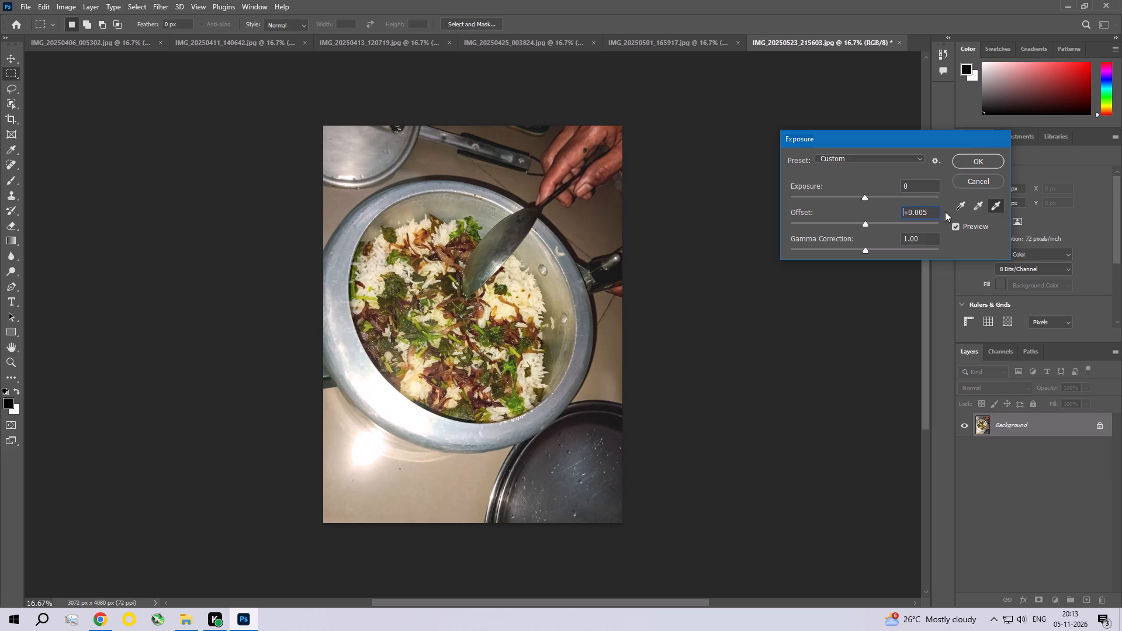
Save the rice pot photo as a JPEG at Maximum quality 12 with Baseline ("Standard") format, and close it.
{"action": "key", "text": "ctrl+s"}
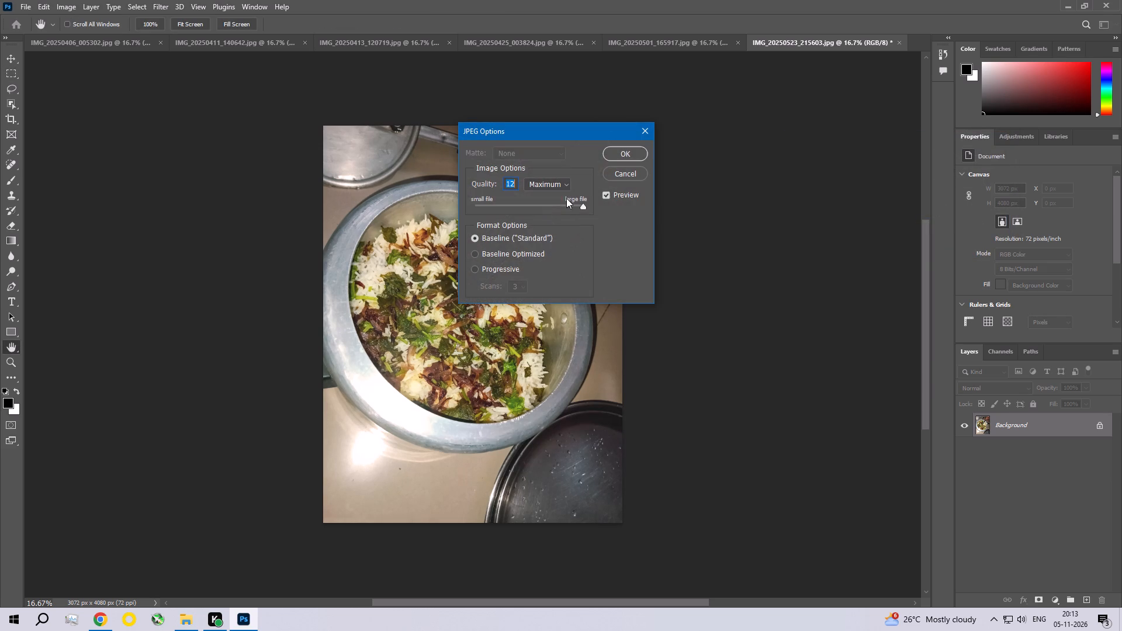
{"action": "left_click", "coordinate": [615, 151]}
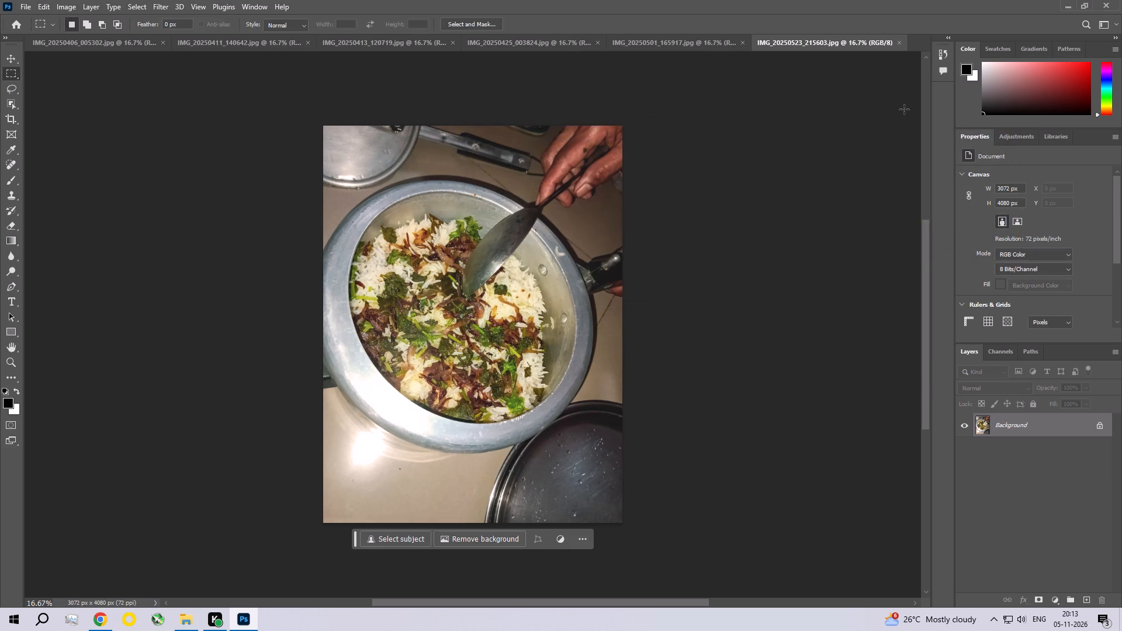
{"action": "left_click", "coordinate": [900, 44]}
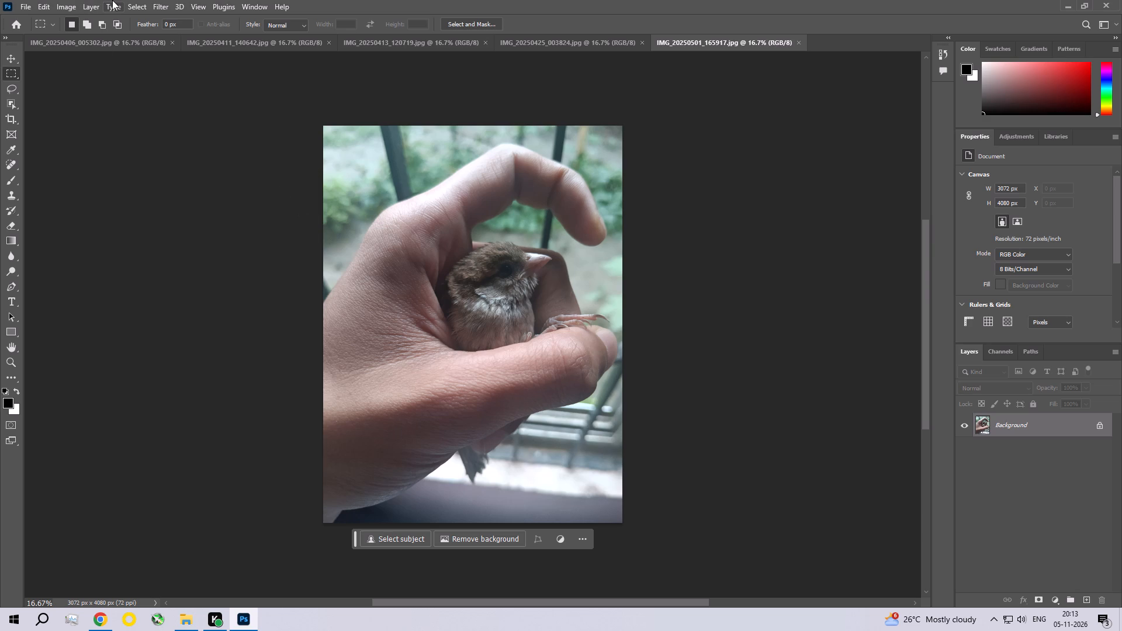
Apply Camera Raw to the bird-in-hand photo with Exposure +0.40, Contrast +27, Highlights -21, Shadows +31, Whites -17 and Blacks +13.
{"action": "left_click", "coordinate": [153, 8]}
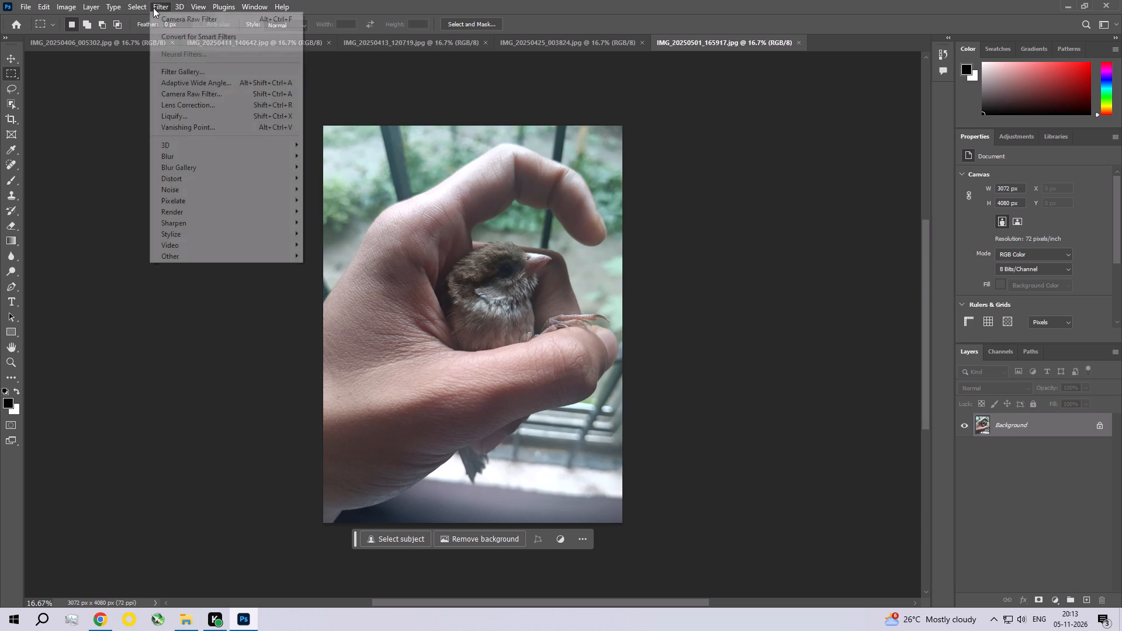
{"action": "left_click", "coordinate": [186, 98]}
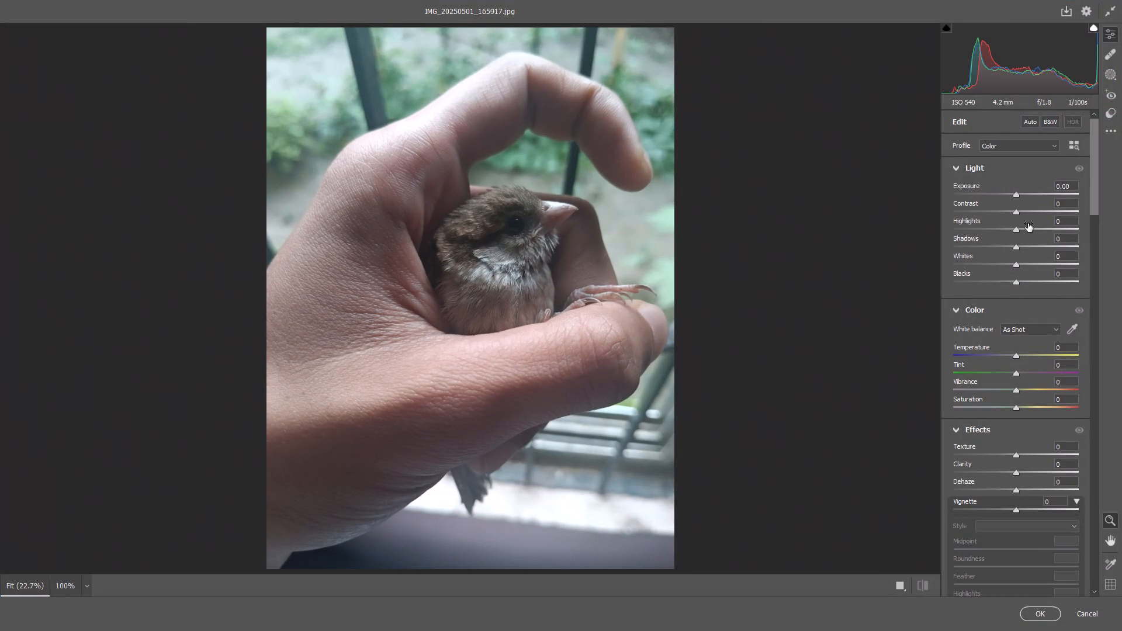
{"action": "left_click_drag", "start_coordinate": [1015, 212], "coordinate": [1032, 216]}
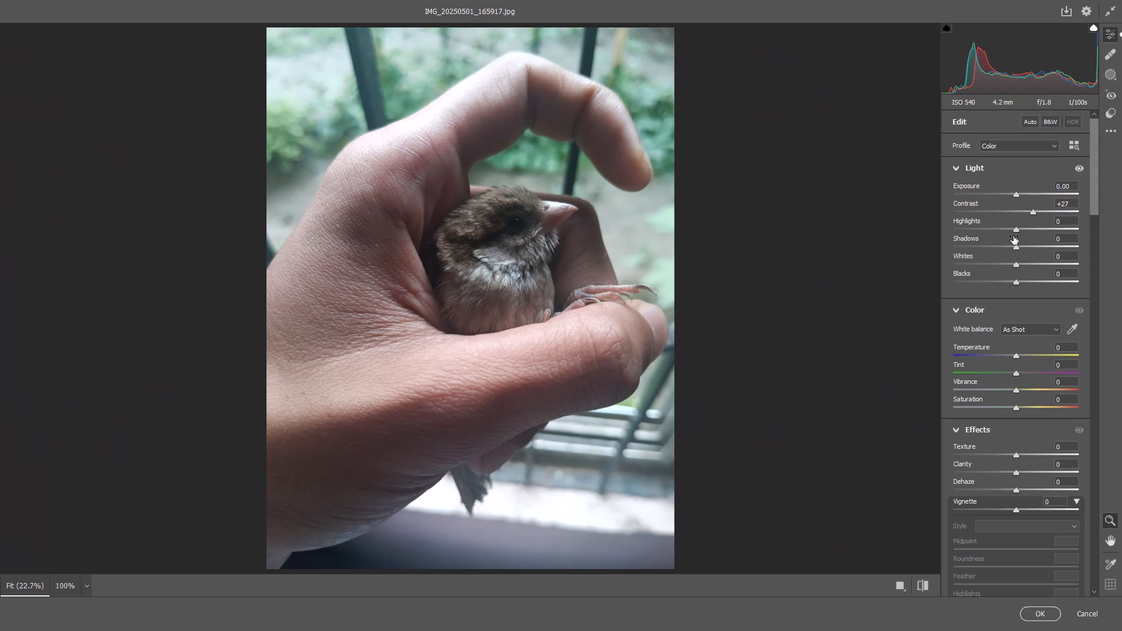
{"action": "left_click_drag", "start_coordinate": [1017, 229], "coordinate": [1005, 229]}
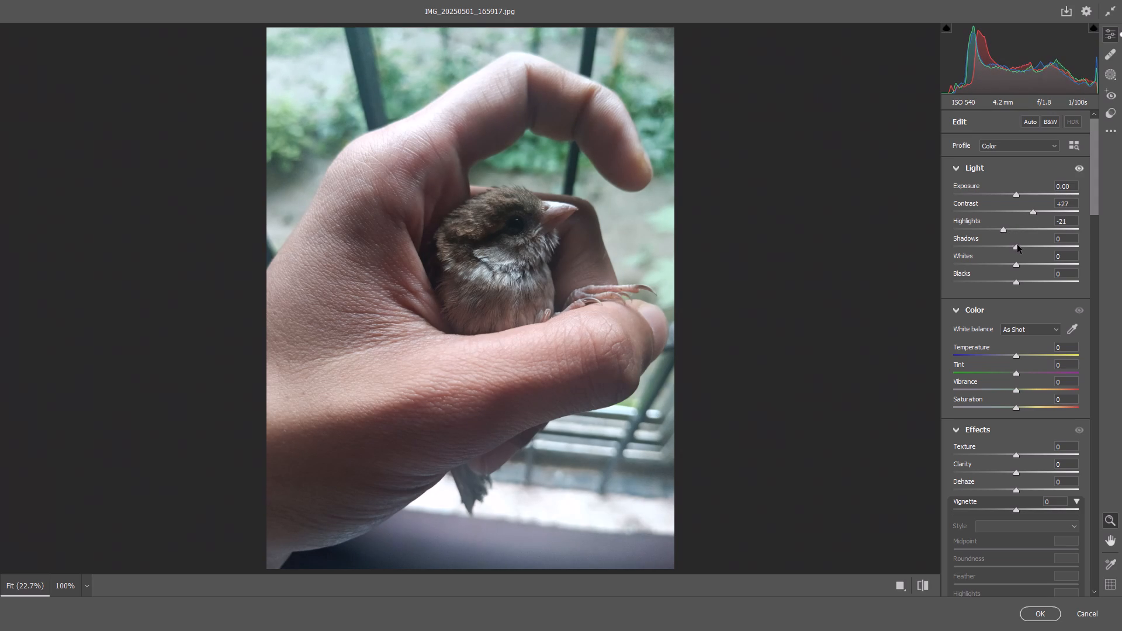
{"action": "left_click_drag", "start_coordinate": [1017, 245], "coordinate": [1037, 251]}
{"action": "left_click_drag", "start_coordinate": [1017, 264], "coordinate": [1006, 265]}
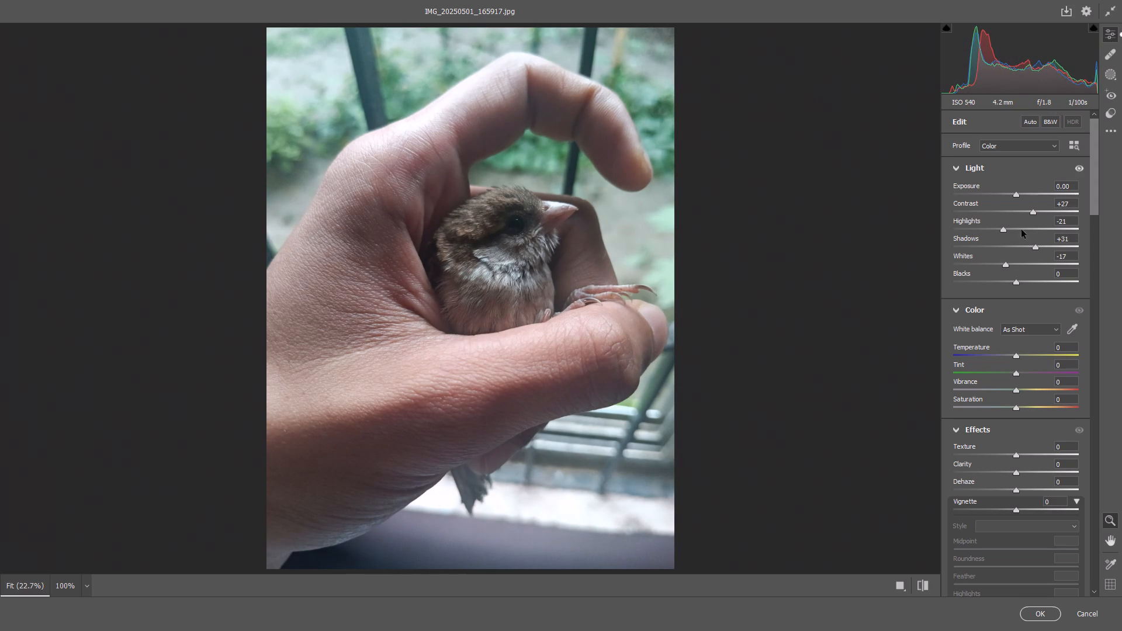
{"action": "left_click_drag", "start_coordinate": [1017, 194], "coordinate": [1023, 196]}
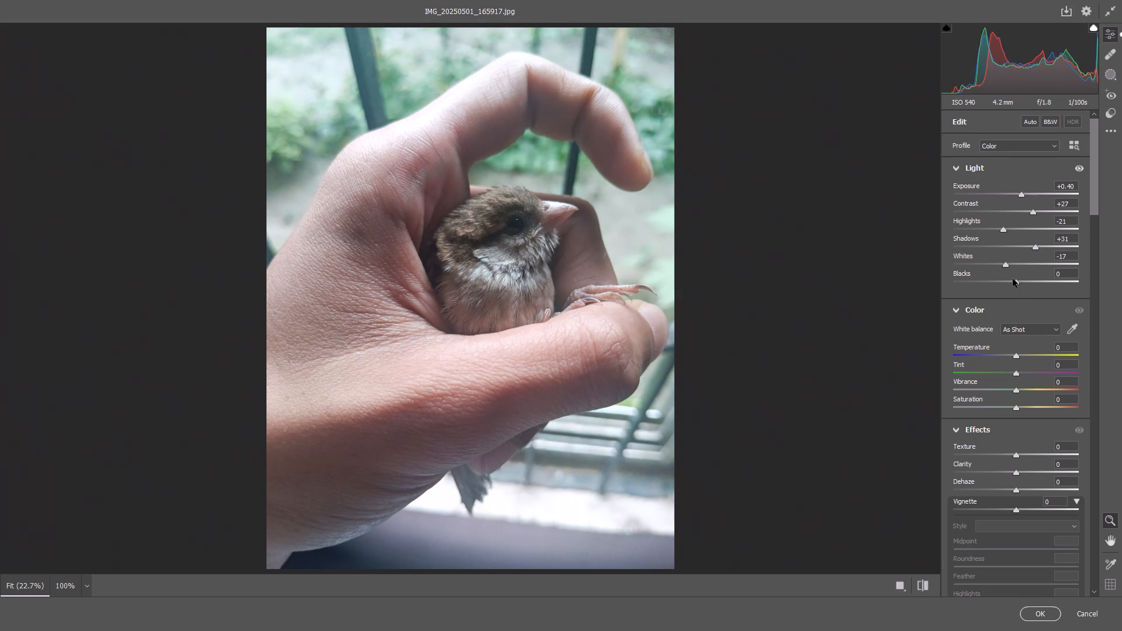
{"action": "left_click_drag", "start_coordinate": [1016, 281], "coordinate": [1024, 285]}
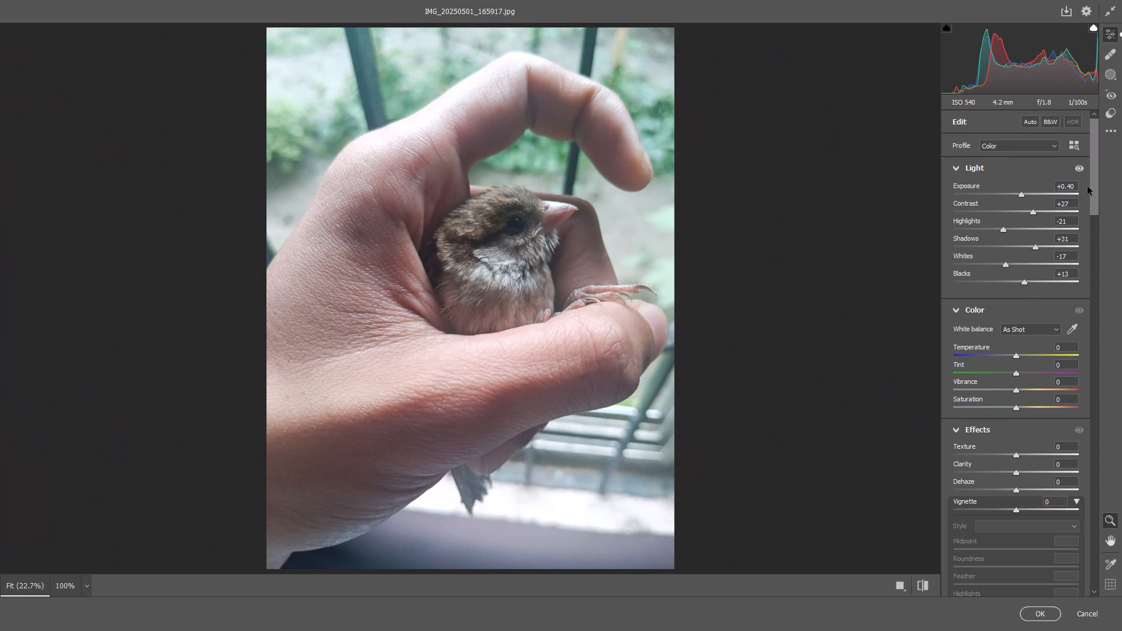
Set the Clarity effect to +11 and Texture to +15 for the bird photo.
{"action": "left_click_drag", "start_coordinate": [1093, 172], "coordinate": [1094, 199]}
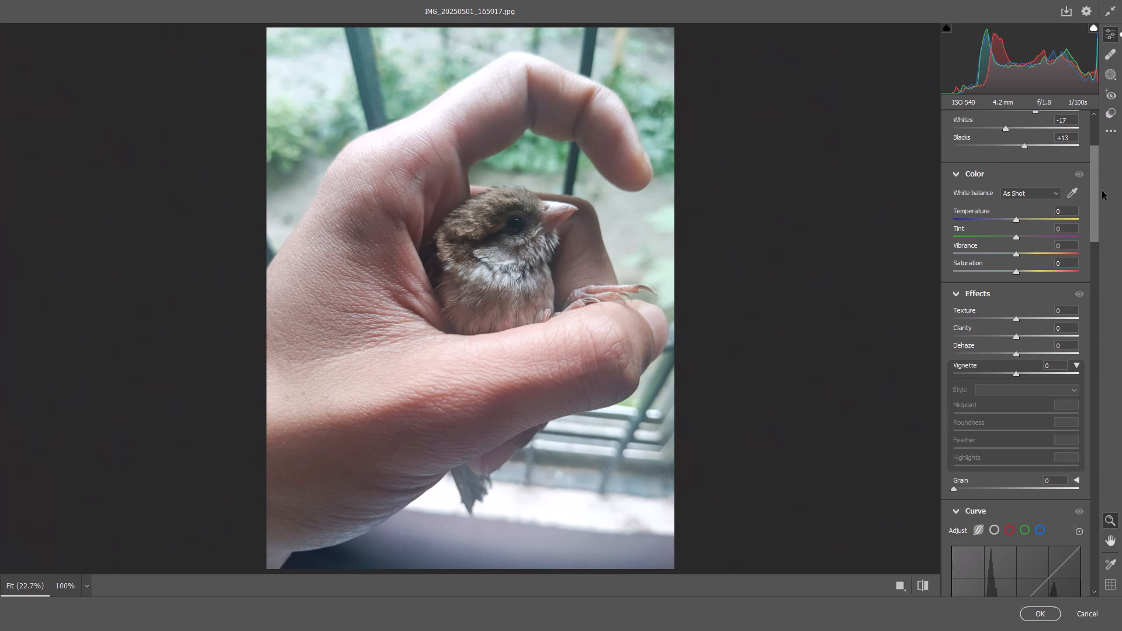
{"action": "left_click_drag", "start_coordinate": [1093, 192], "coordinate": [1093, 223]}
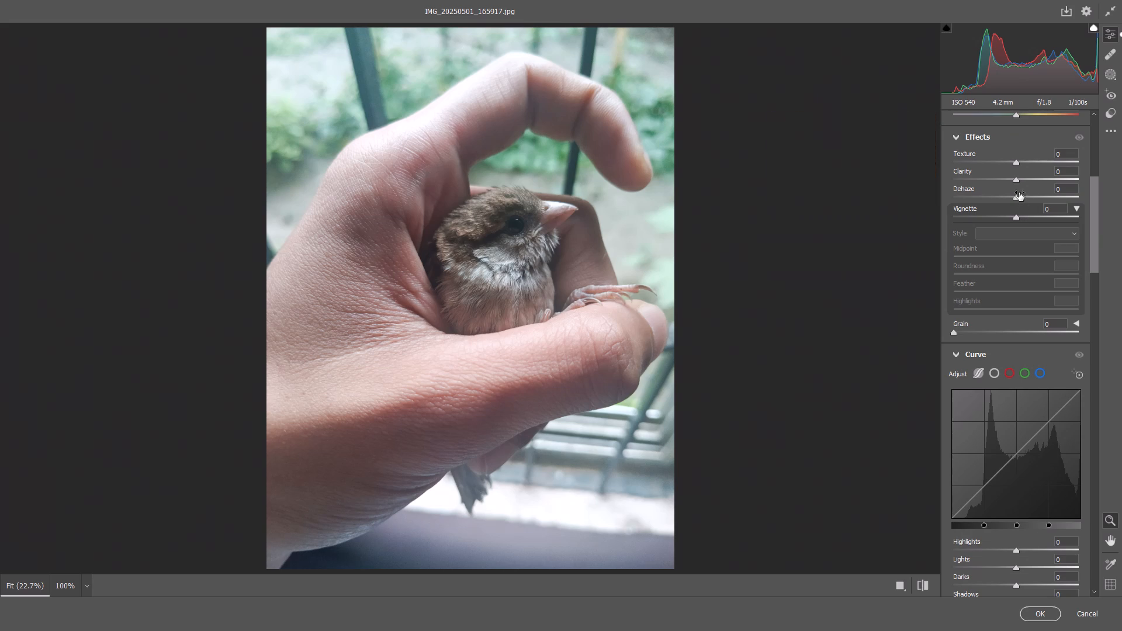
{"action": "left_click_drag", "start_coordinate": [1016, 179], "coordinate": [1023, 183]}
{"action": "left_click_drag", "start_coordinate": [1017, 161], "coordinate": [1026, 163]}
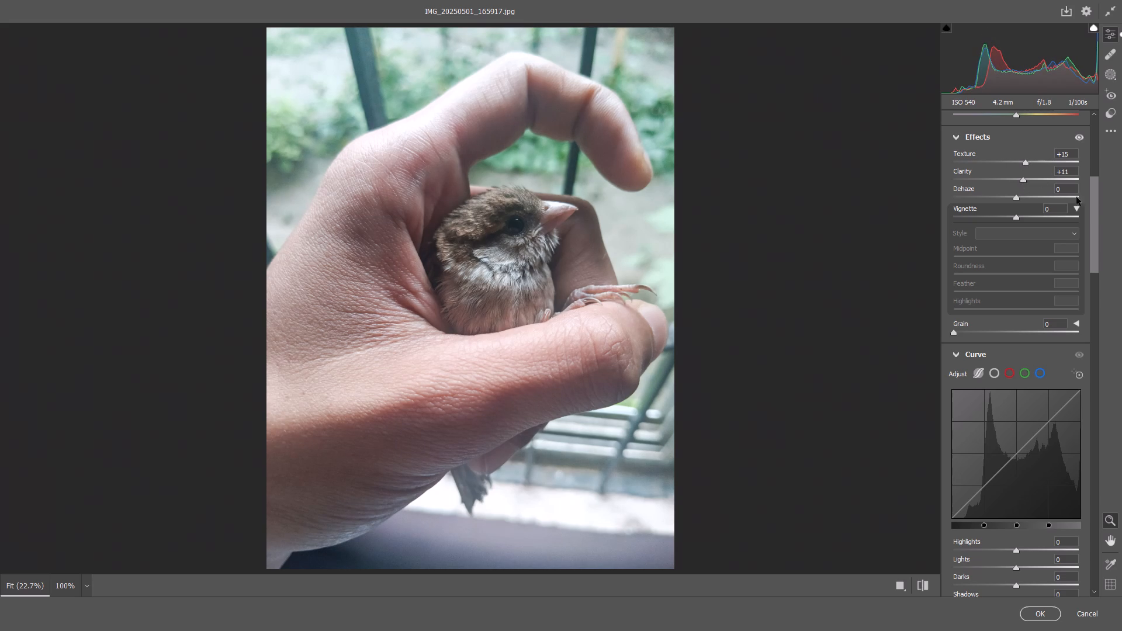
Lower the parametric curve's Highlights to -28 and Lights to -18.
{"action": "left_click_drag", "start_coordinate": [1092, 195], "coordinate": [1090, 248]}
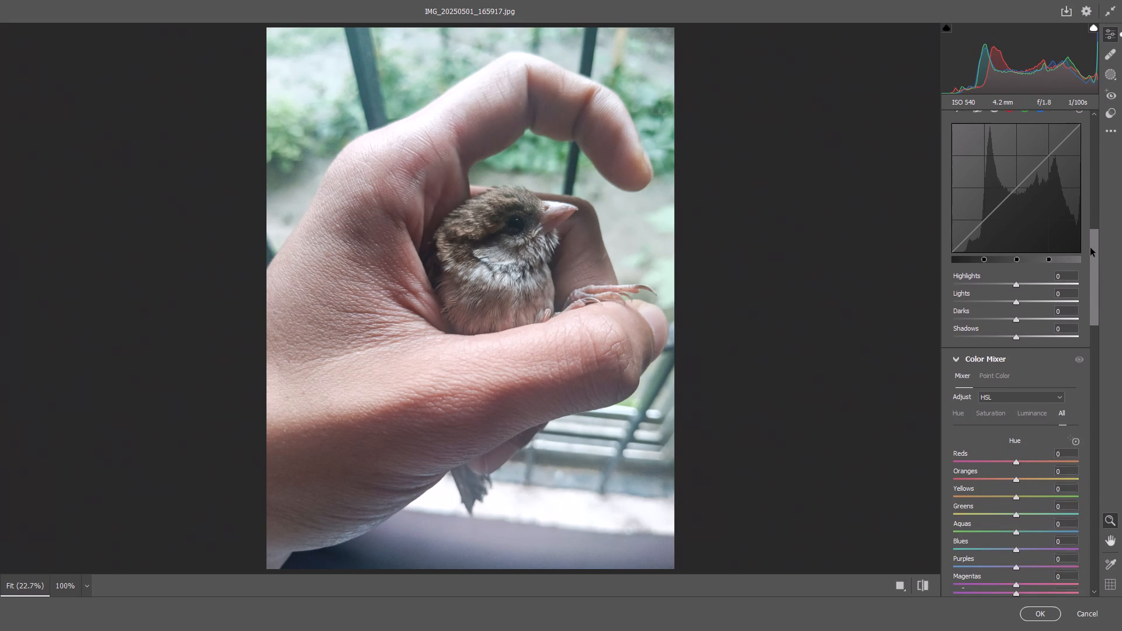
{"action": "left_click_drag", "start_coordinate": [1090, 248], "coordinate": [1090, 254]}
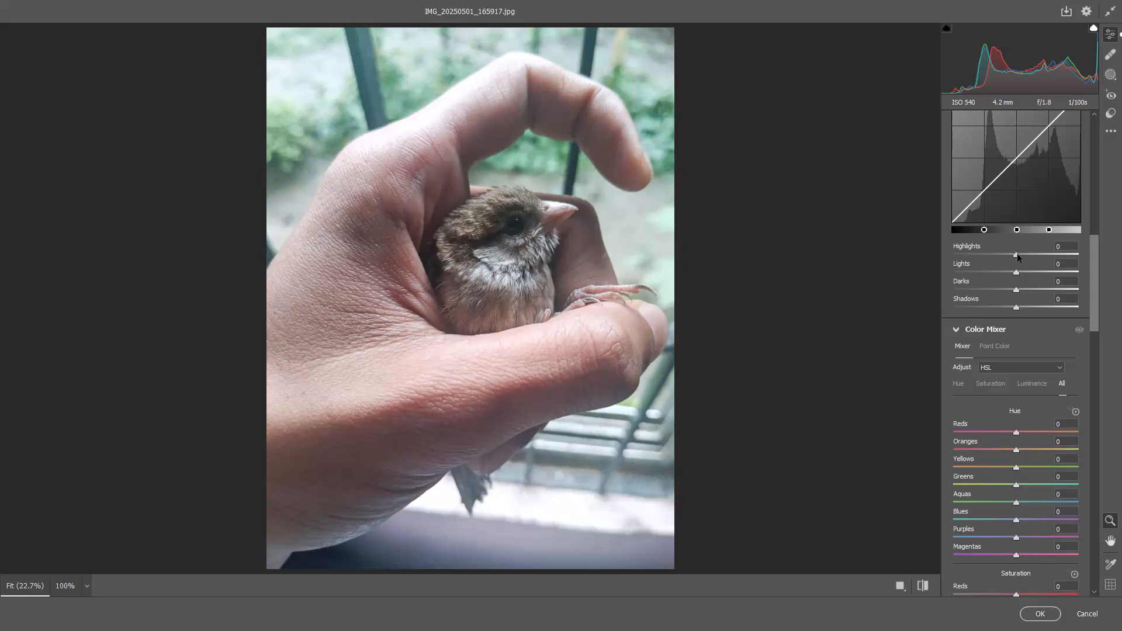
{"action": "left_click_drag", "start_coordinate": [1017, 254], "coordinate": [1000, 249]}
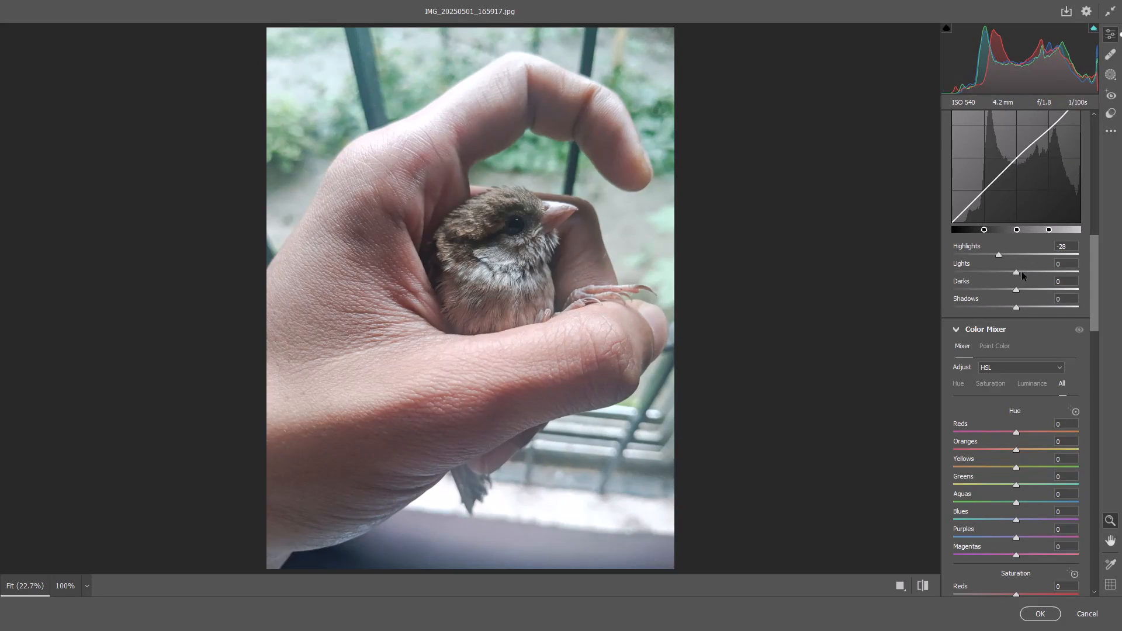
{"action": "left_click_drag", "start_coordinate": [1019, 273], "coordinate": [1008, 272]}
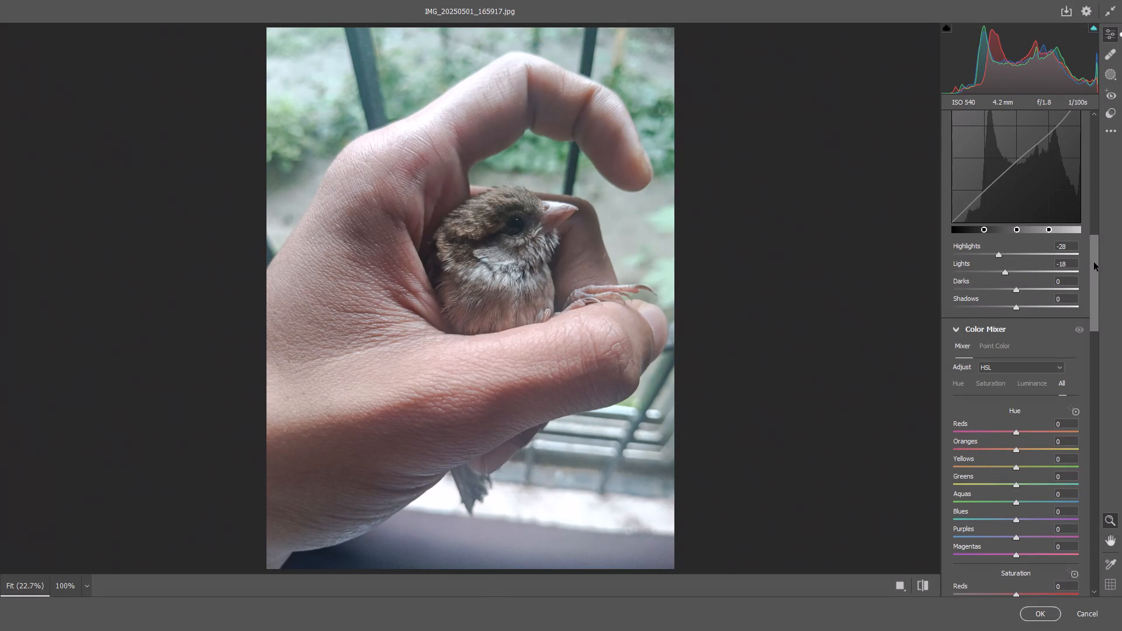
Try a negative Dehaze on the bird photo, and settle on a Dehaze of +17.
{"action": "left_click_drag", "start_coordinate": [1094, 262], "coordinate": [1087, 325]}
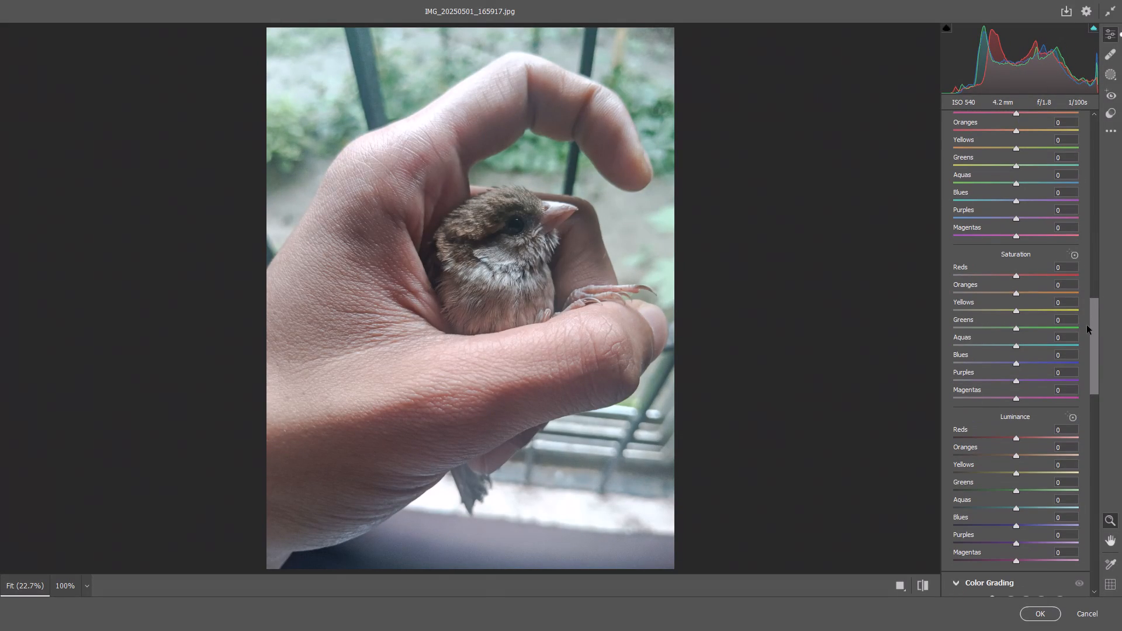
{"action": "left_click_drag", "start_coordinate": [1087, 325], "coordinate": [1112, 197]}
{"action": "left_click_drag", "start_coordinate": [1018, 230], "coordinate": [1004, 226]}
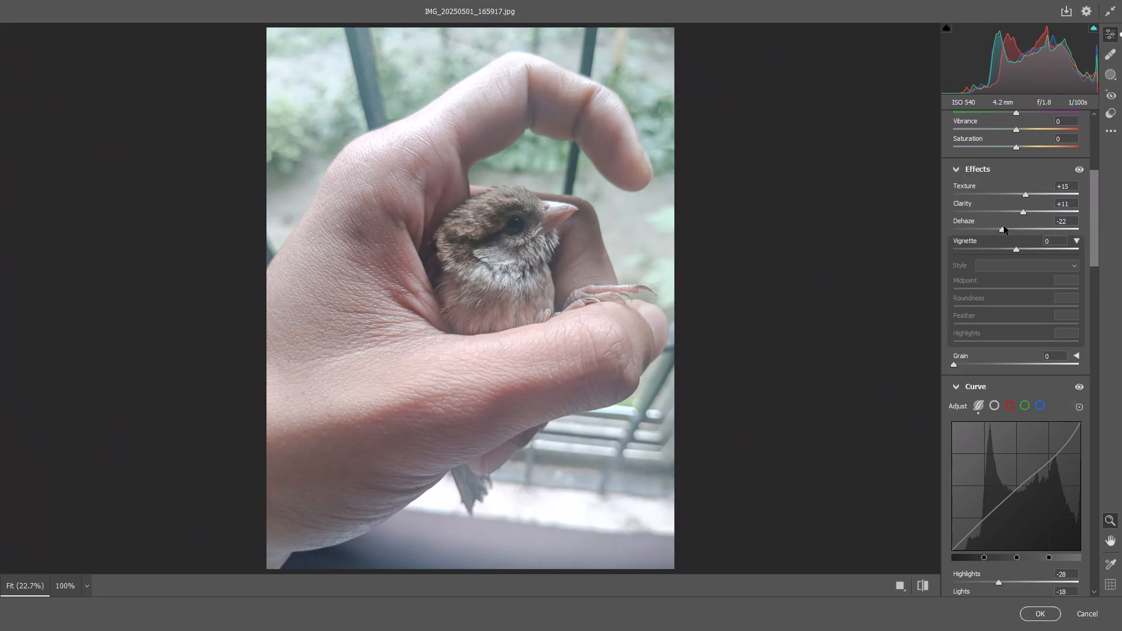
{"action": "left_click_drag", "start_coordinate": [1004, 226], "coordinate": [1027, 233]}
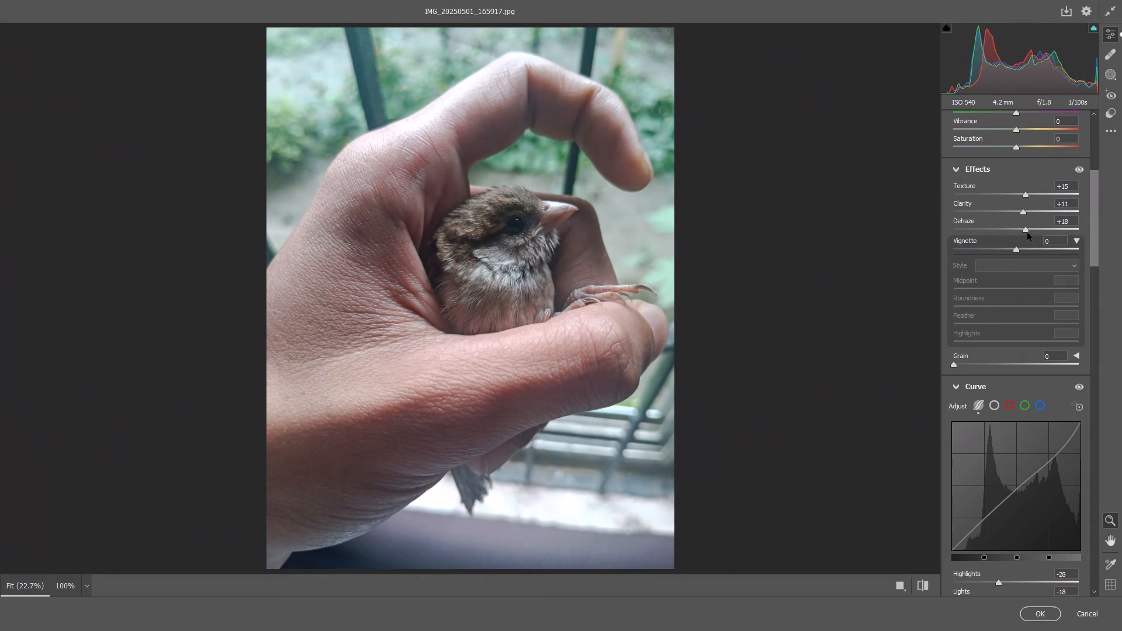
{"action": "left_click_drag", "start_coordinate": [1027, 233], "coordinate": [1028, 233]}
Change the photo's colour profile to Modern 02 from the Modern profile group.
{"action": "left_click_drag", "start_coordinate": [1094, 206], "coordinate": [1101, 137]}
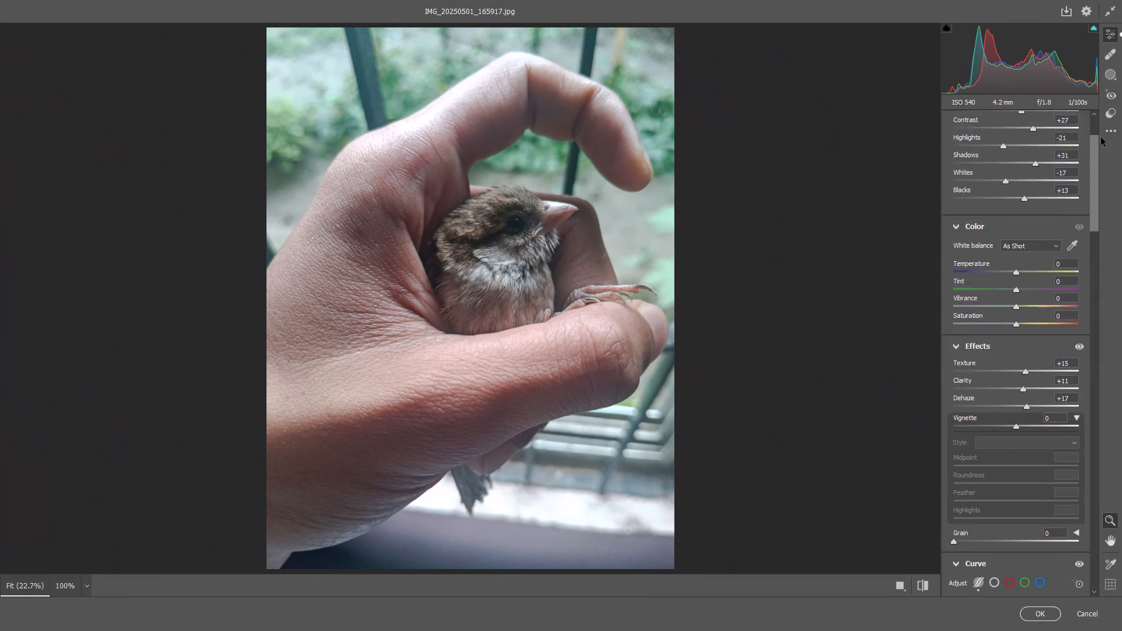
{"action": "left_click_drag", "start_coordinate": [1101, 137], "coordinate": [1102, 130]}
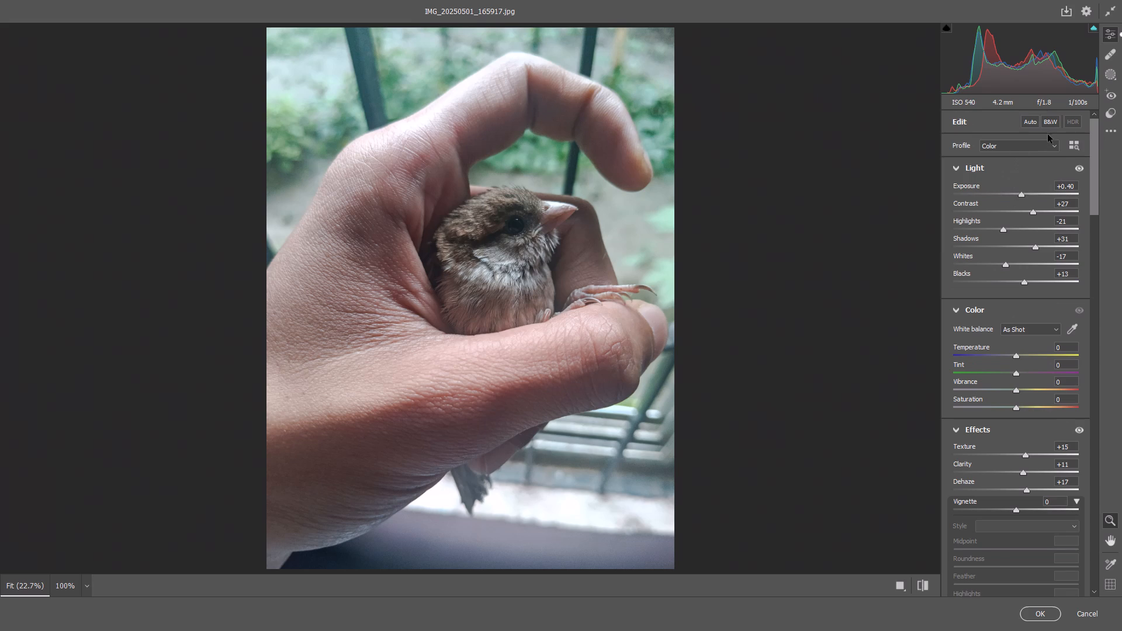
{"action": "left_click", "coordinate": [1071, 148]}
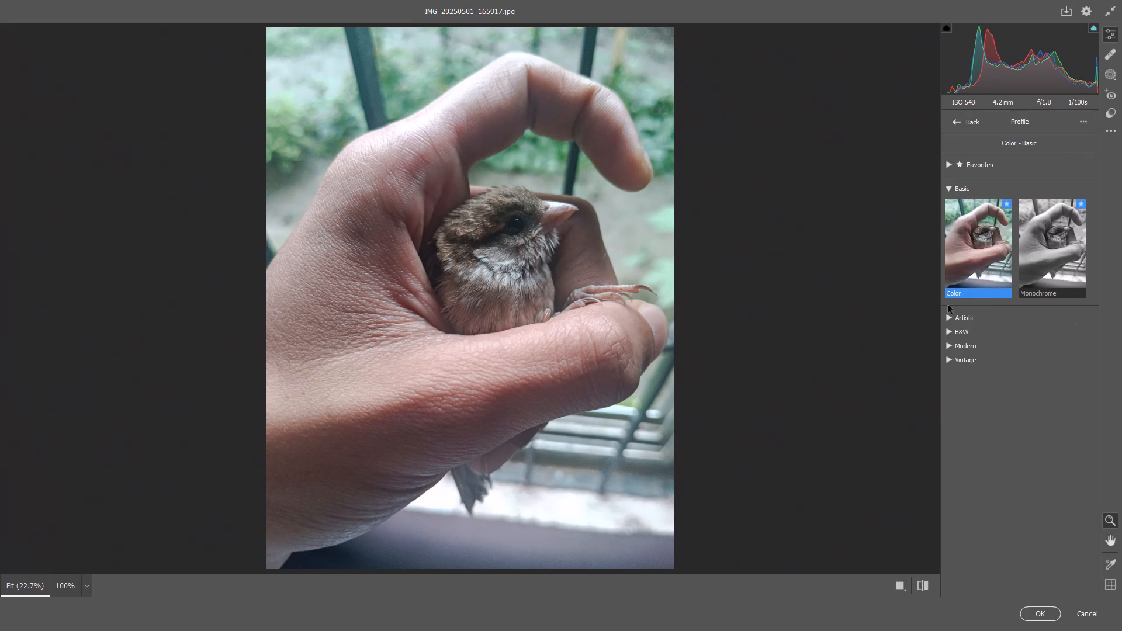
{"action": "left_click", "coordinate": [949, 345]}
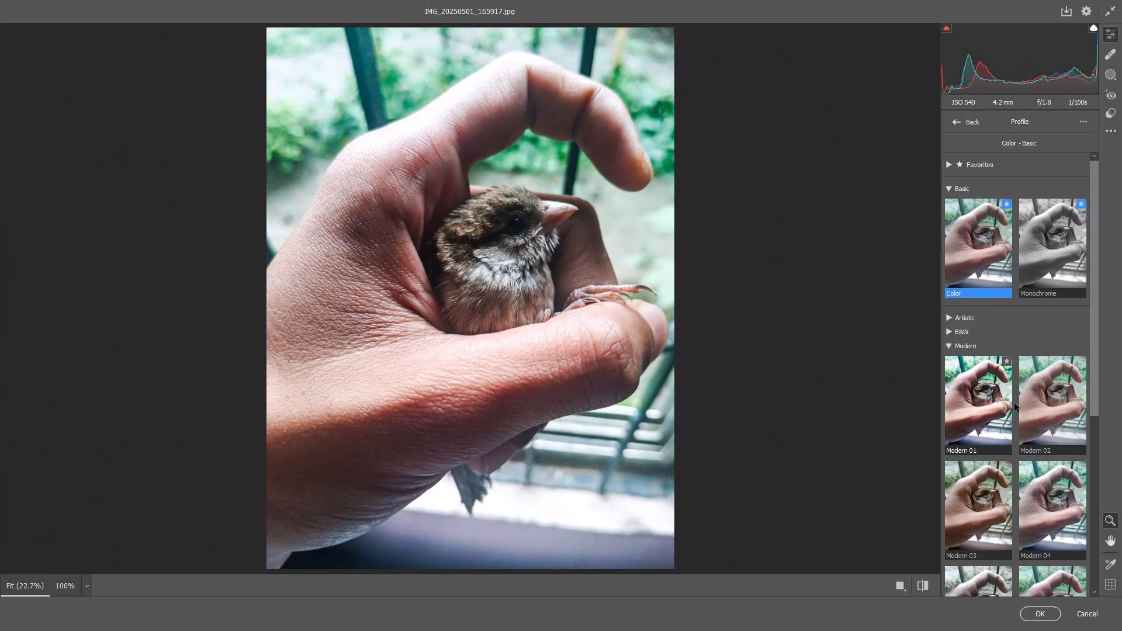
{"action": "double_click", "coordinate": [1020, 404]}
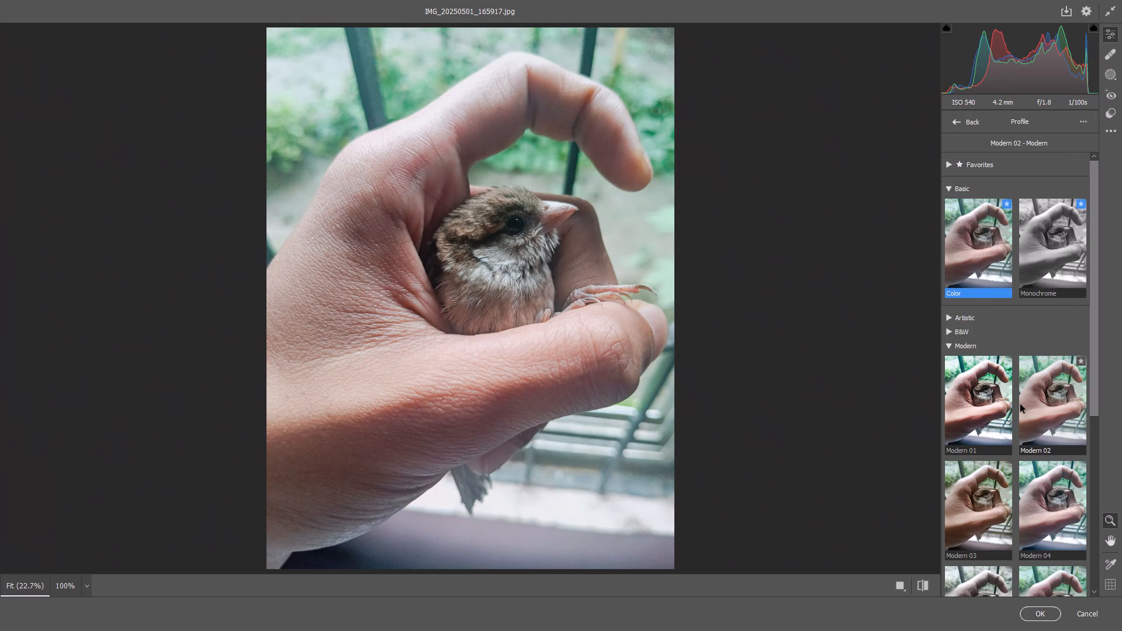
{"action": "left_click", "coordinate": [954, 120]}
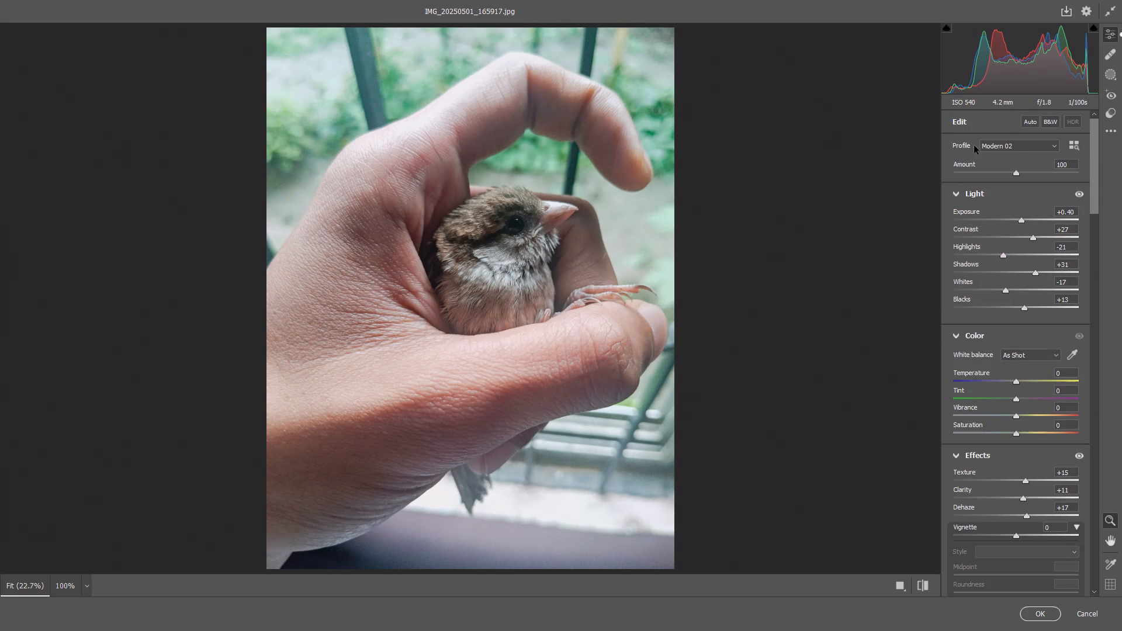
Set the bird photo's Vibrance to +11 and overall Saturation to +21.
{"action": "left_click_drag", "start_coordinate": [1091, 169], "coordinate": [1091, 217]}
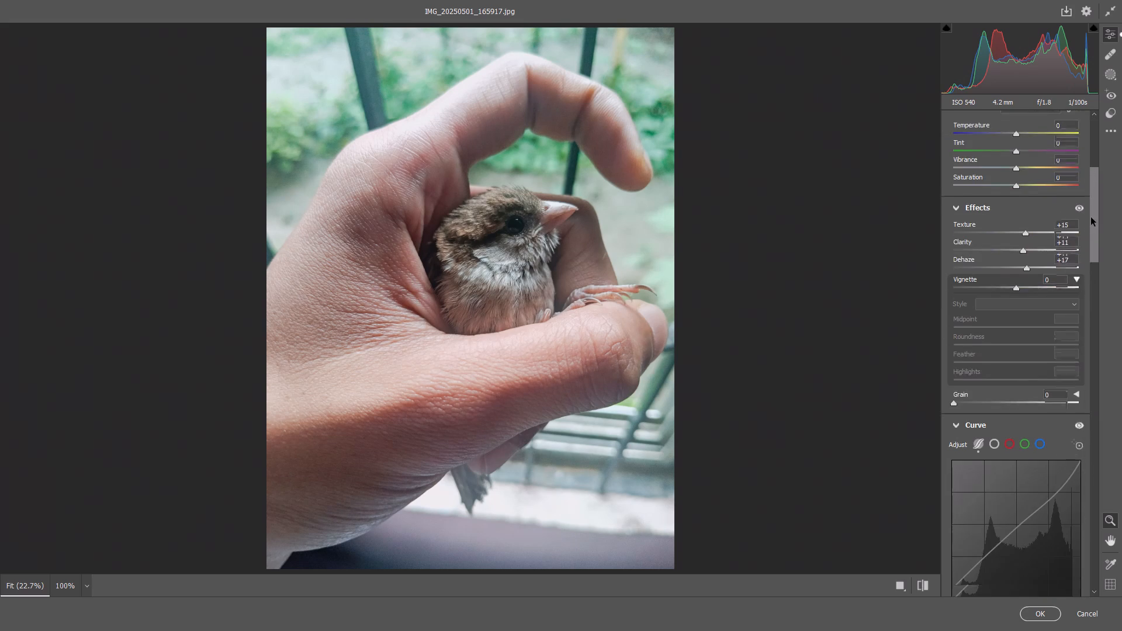
{"action": "left_click_drag", "start_coordinate": [1091, 217], "coordinate": [1089, 206]}
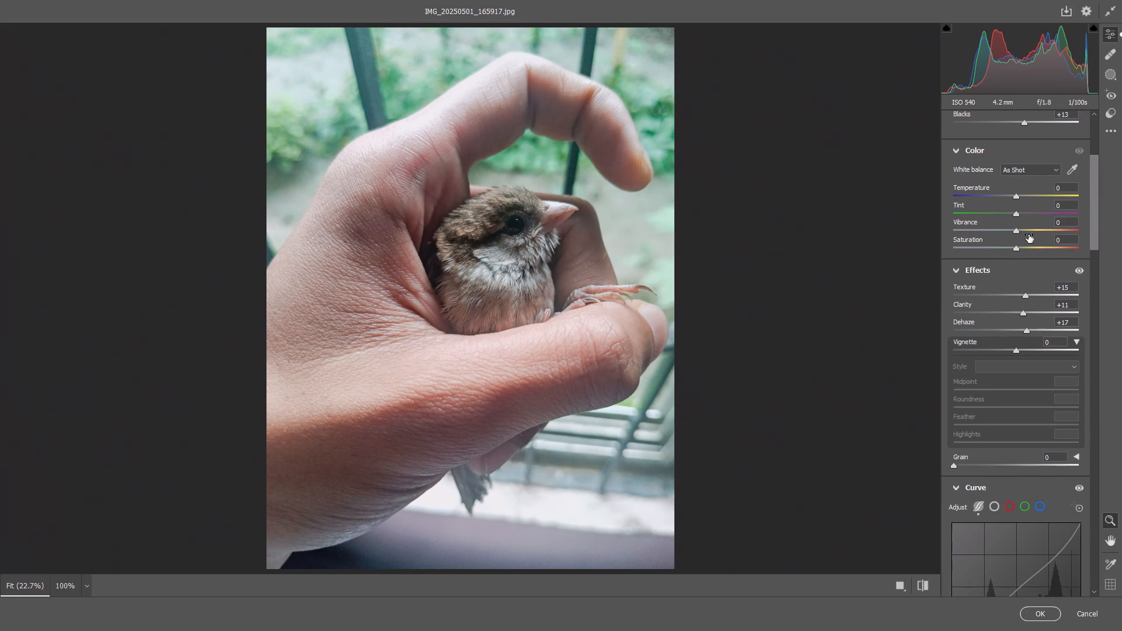
{"action": "left_click_drag", "start_coordinate": [1016, 230], "coordinate": [1023, 231]}
{"action": "left_click_drag", "start_coordinate": [1014, 249], "coordinate": [1016, 249]}
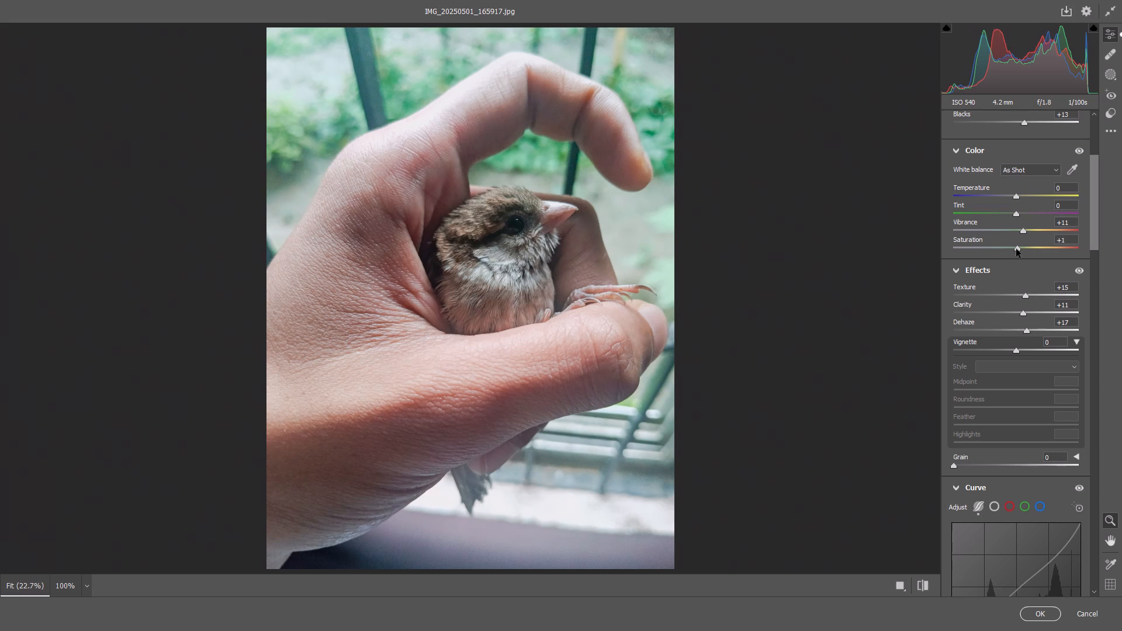
{"action": "left_click_drag", "start_coordinate": [1016, 249], "coordinate": [1027, 248]}
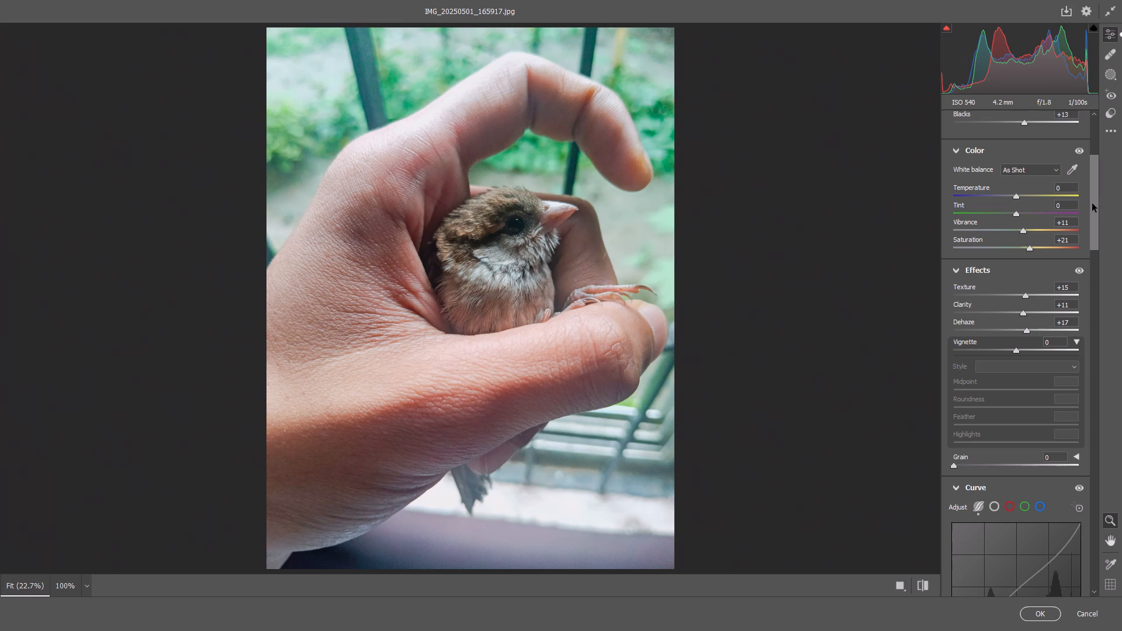
Raise the Oranges luminance to +11 in the Color Mixer.
{"action": "left_click_drag", "start_coordinate": [1092, 202], "coordinate": [1098, 332]}
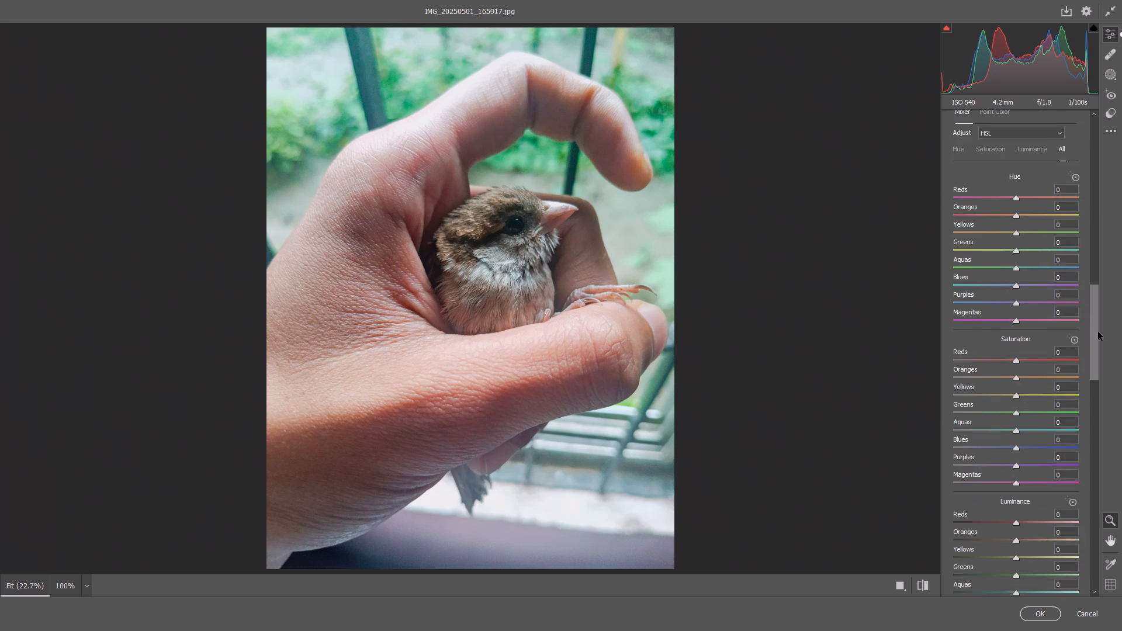
{"action": "left_click_drag", "start_coordinate": [1098, 332], "coordinate": [1111, 391]}
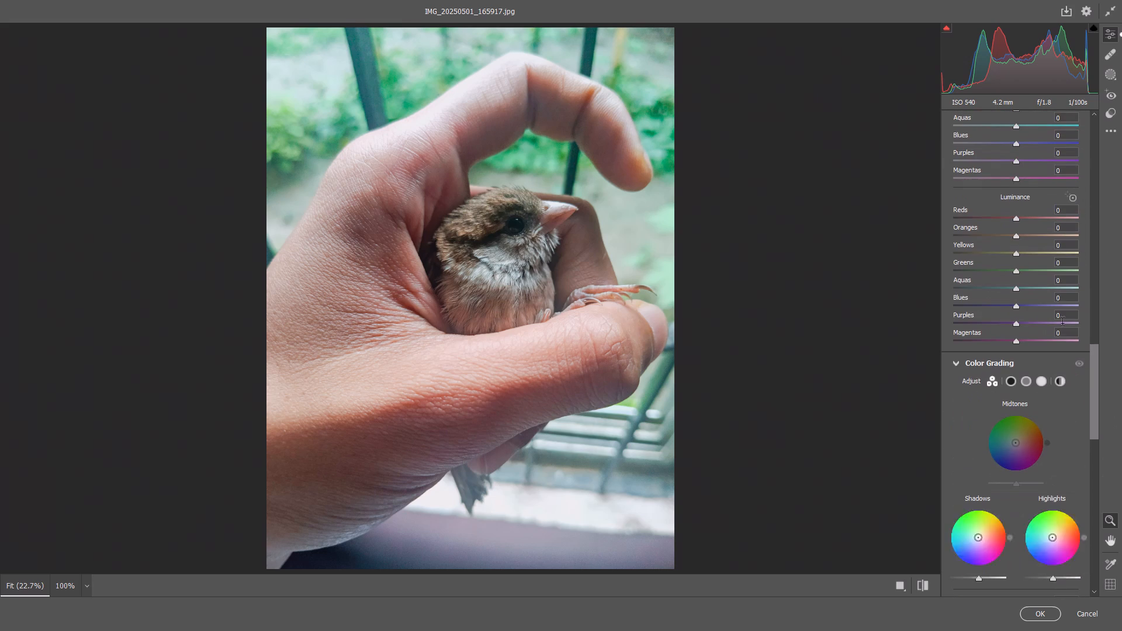
{"action": "left_click_drag", "start_coordinate": [1015, 234], "coordinate": [1022, 235]}
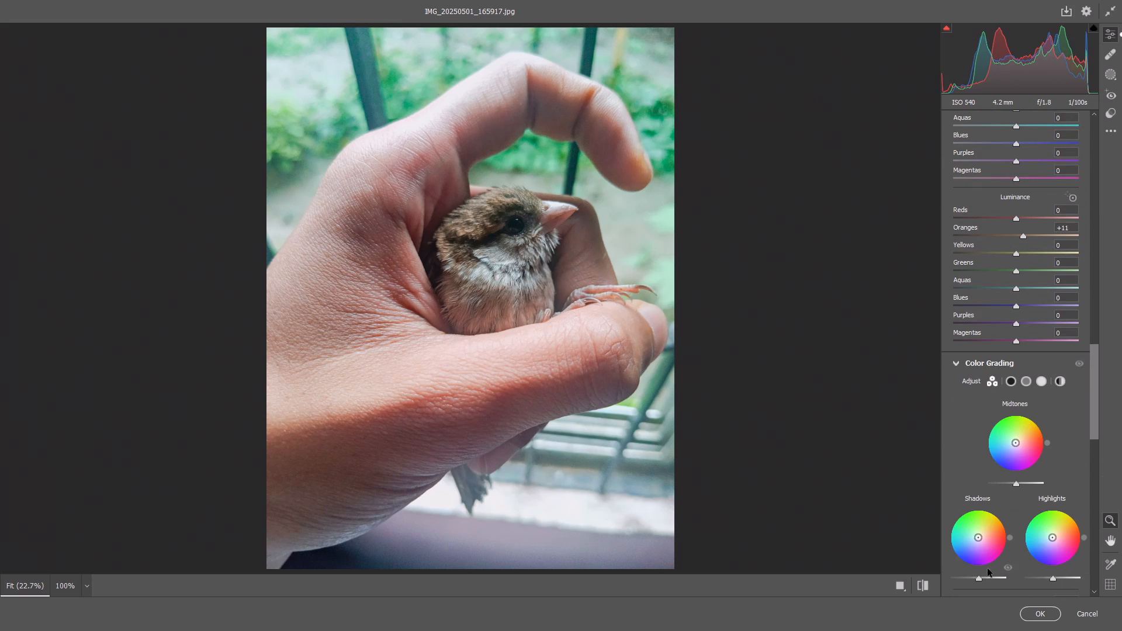
Raise colour saturation by sampling on the bird photo: Reds +2, Oranges +52, Yellows +43, Greens +23, Aquas +65, Blues +28.
{"action": "left_click_drag", "start_coordinate": [1095, 406], "coordinate": [1097, 363]}
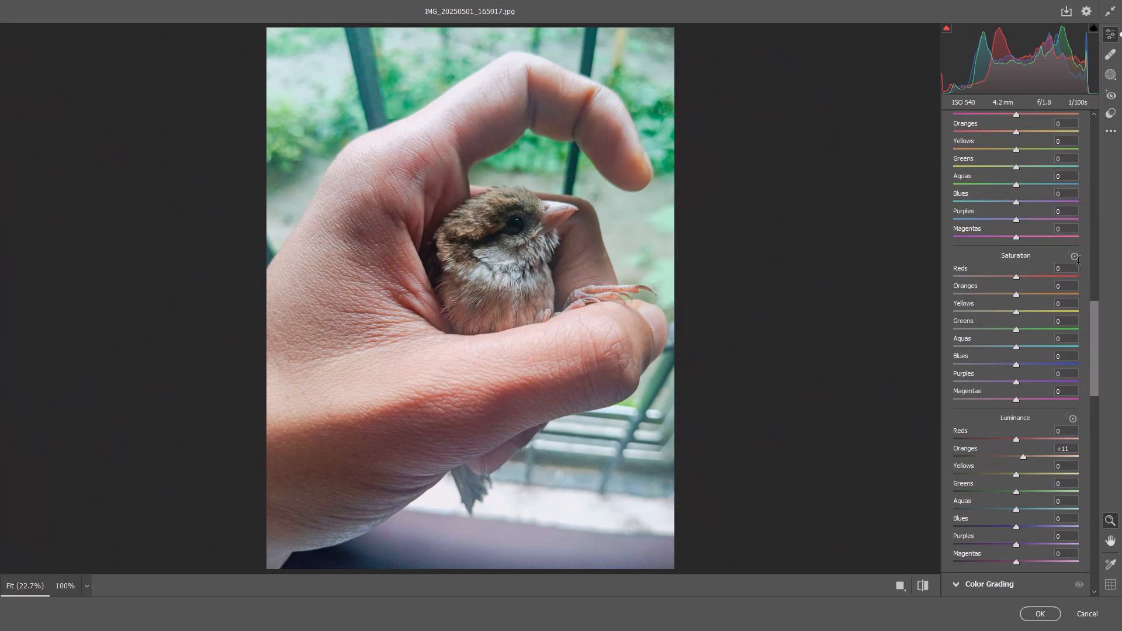
{"action": "left_click", "coordinate": [1076, 258]}
{"action": "left_click_drag", "start_coordinate": [418, 86], "coordinate": [446, 89]}
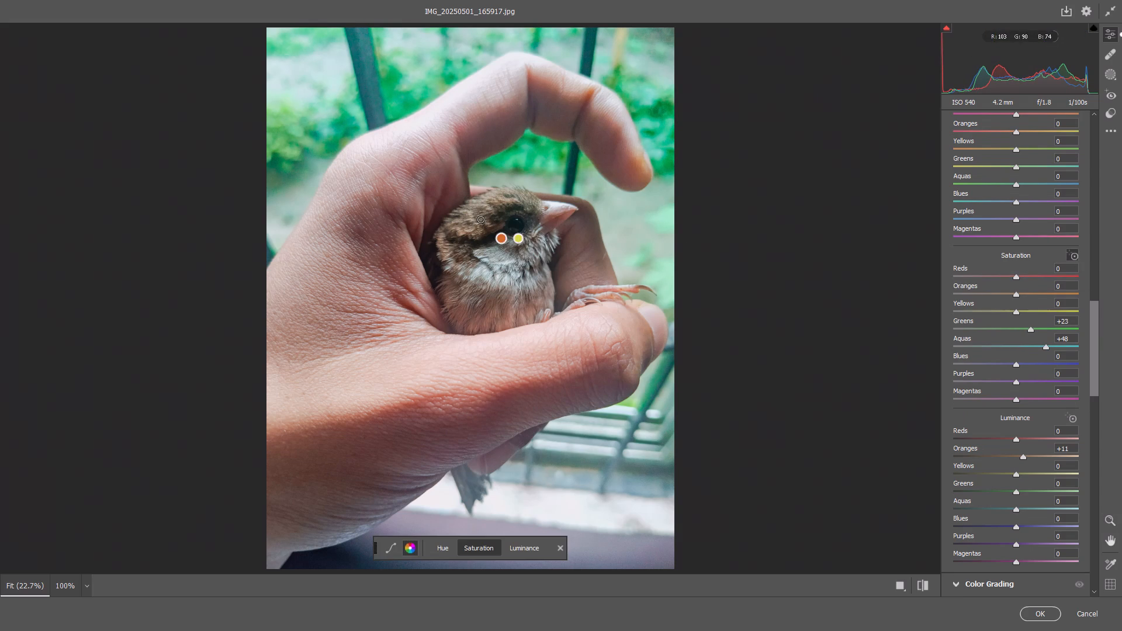
{"action": "left_click_drag", "start_coordinate": [479, 218], "coordinate": [504, 222]}
{"action": "left_click_drag", "start_coordinate": [504, 263], "coordinate": [520, 265]}
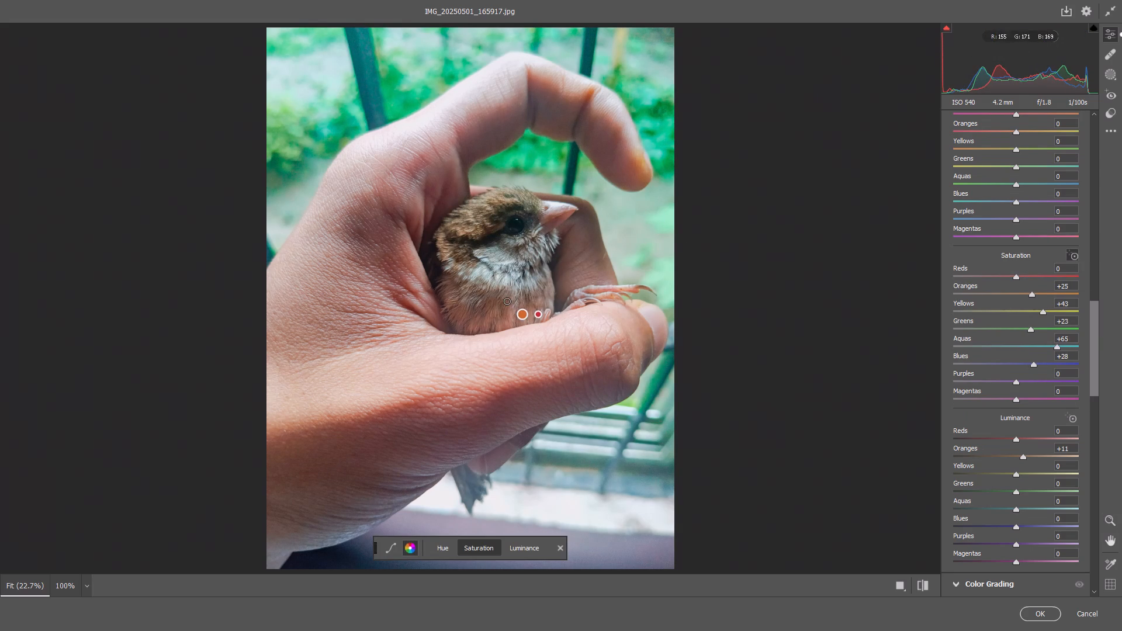
{"action": "left_click_drag", "start_coordinate": [507, 301], "coordinate": [522, 304]}
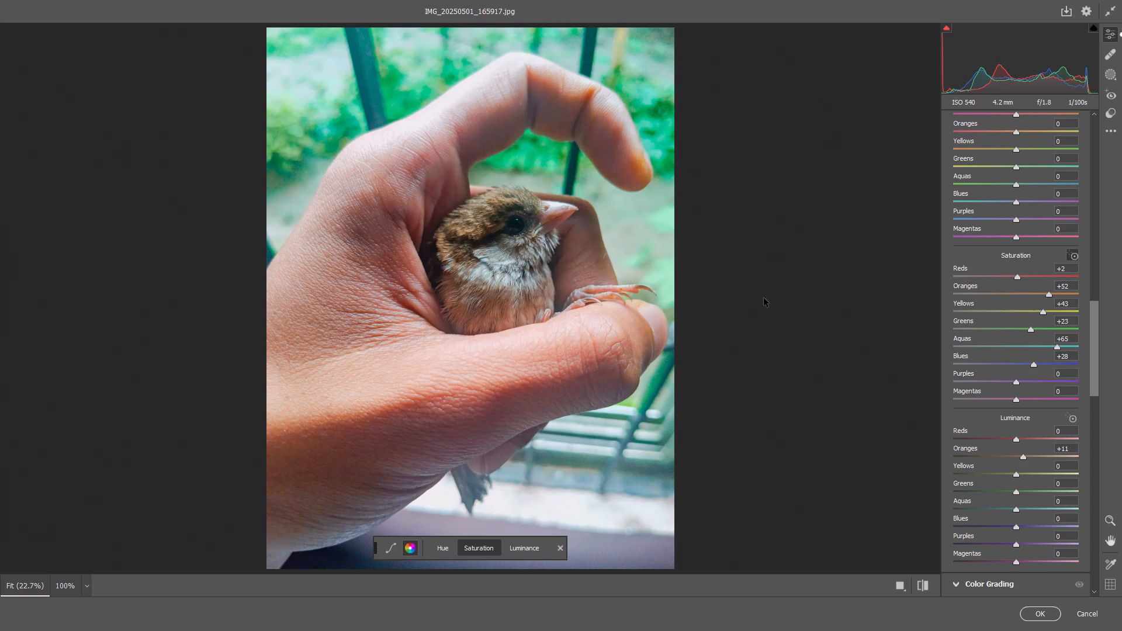
Reduce the fingertip's colours to about Oranges +15 and Yellows +6 saturation, and apply the Camera Raw edits to the bird photo.
{"action": "left_click_drag", "start_coordinate": [643, 158], "coordinate": [617, 165]}
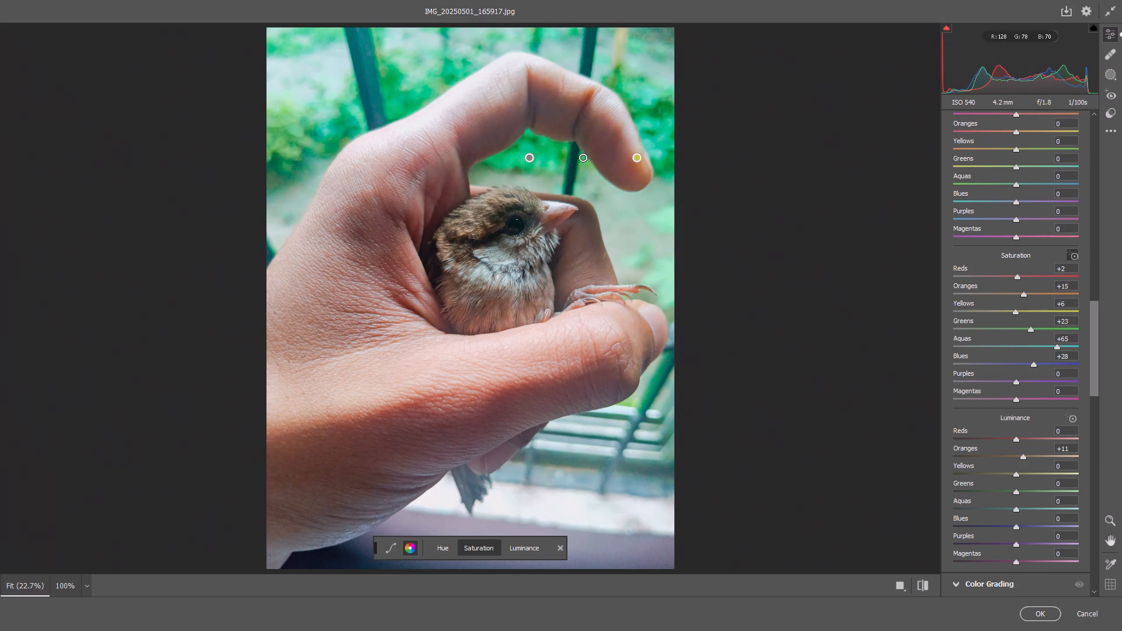
{"action": "left_click_drag", "start_coordinate": [617, 165], "coordinate": [614, 165]}
{"action": "left_click", "coordinate": [1028, 619]}
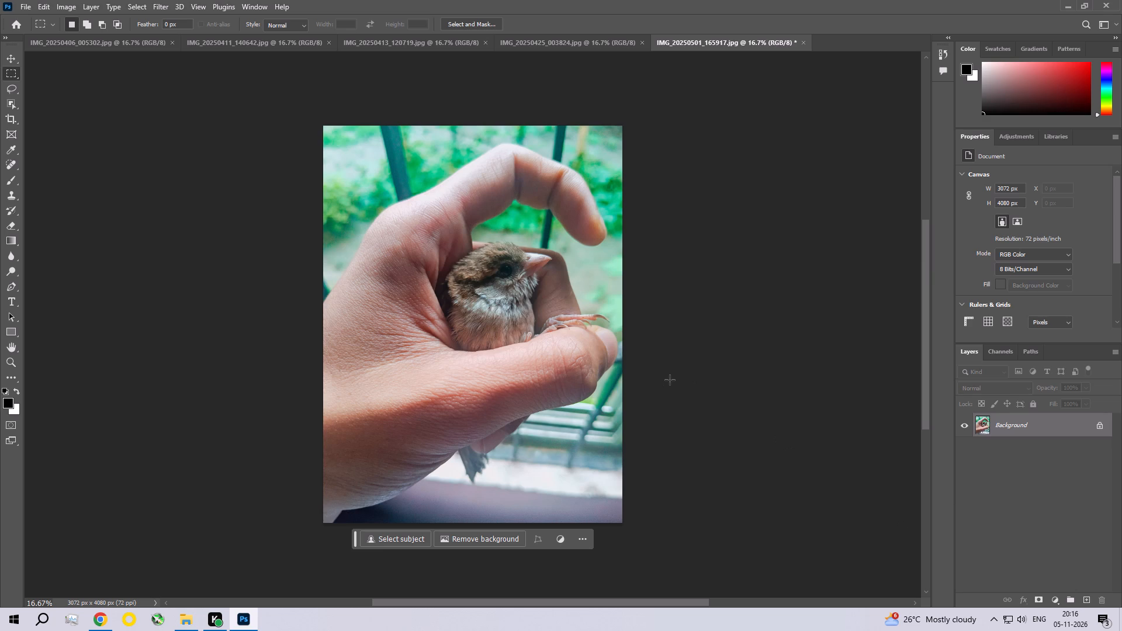
Apply a Photo Filter to the bird photo using Warming Filter (85) at 25% density.
{"action": "left_click", "coordinate": [68, 8]}
{"action": "left_click", "coordinate": [73, 32]}
{"action": "left_click", "coordinate": [214, 130]}
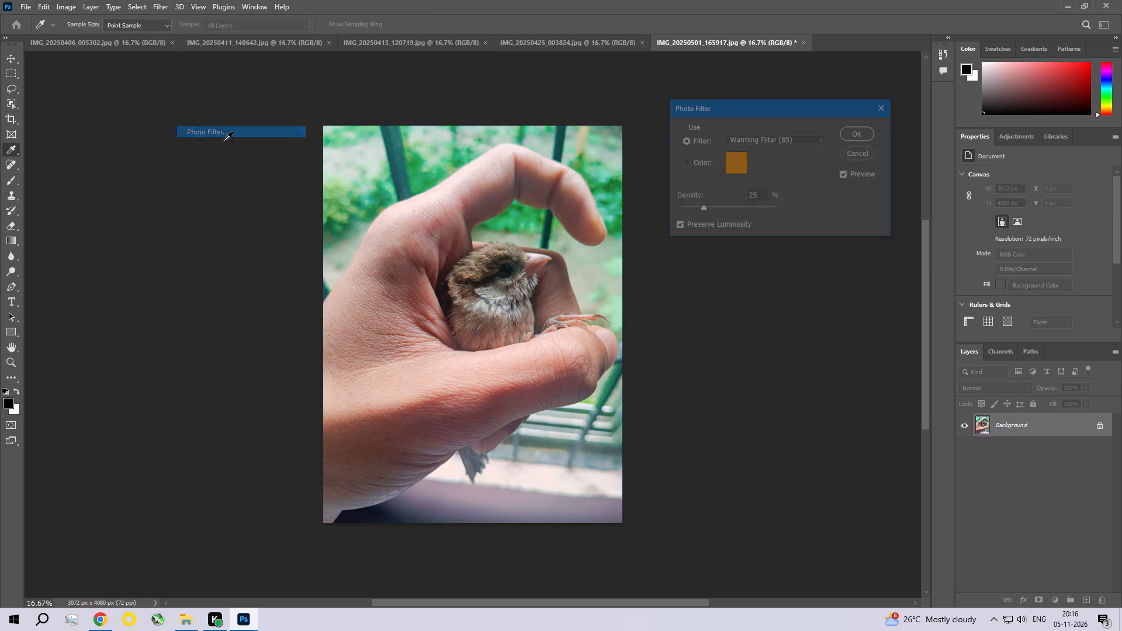
{"action": "left_click", "coordinate": [858, 130]}
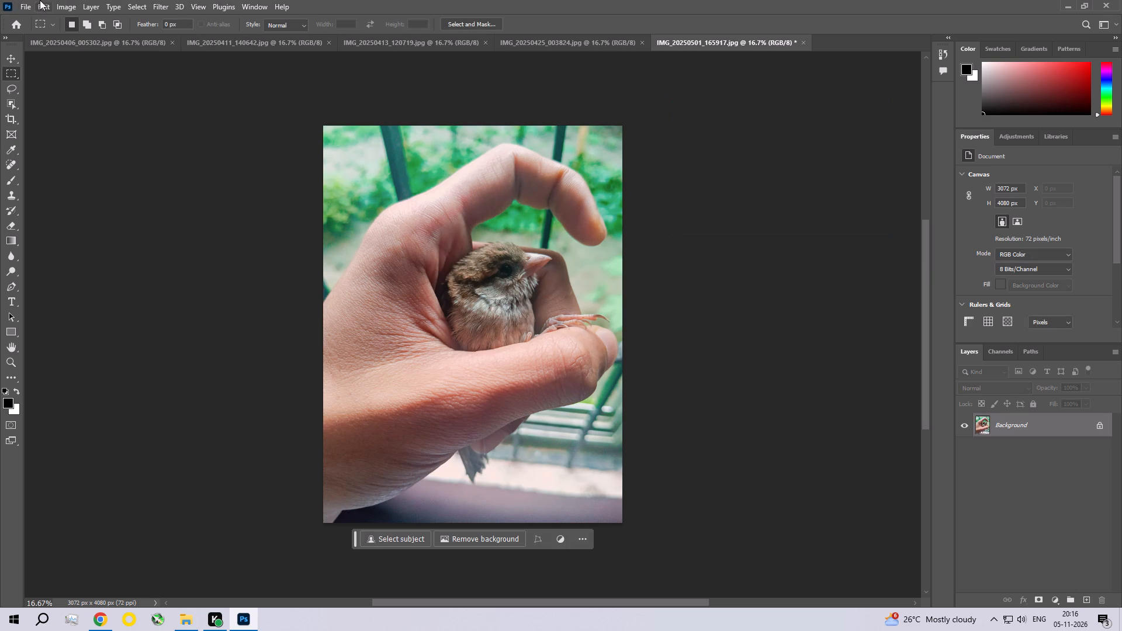
Apply an Exposure adjustment to the bird photo with an Offset of 0.0050.
{"action": "left_click", "coordinate": [58, 0]}
{"action": "left_click", "coordinate": [82, 39]}
{"action": "left_click", "coordinate": [224, 74]}
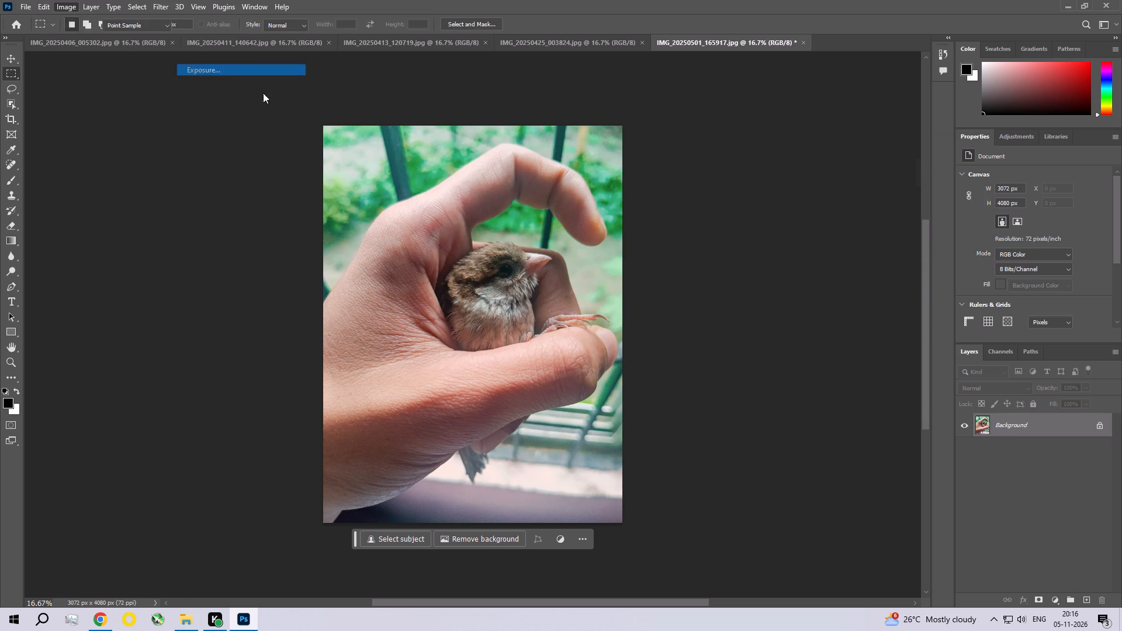
{"action": "left_click", "coordinate": [935, 214]}
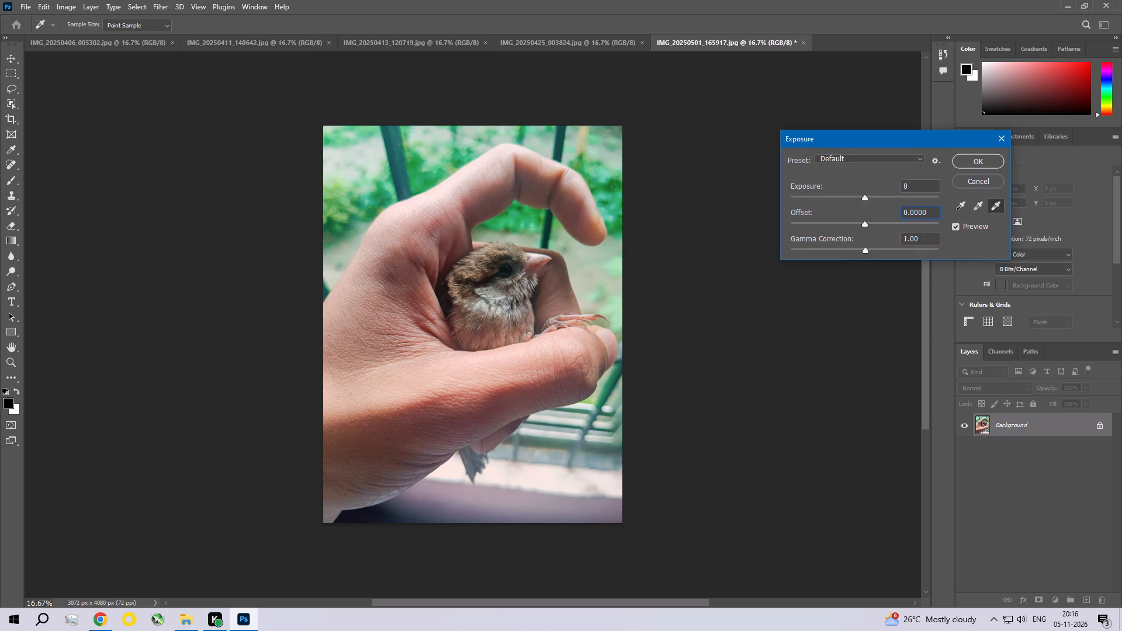
{"action": "key", "text": "BackSpace"}
{"action": "key", "text": "BackSpace"}
{"action": "type", "text": "50"}
{"action": "key", "text": "Return"}
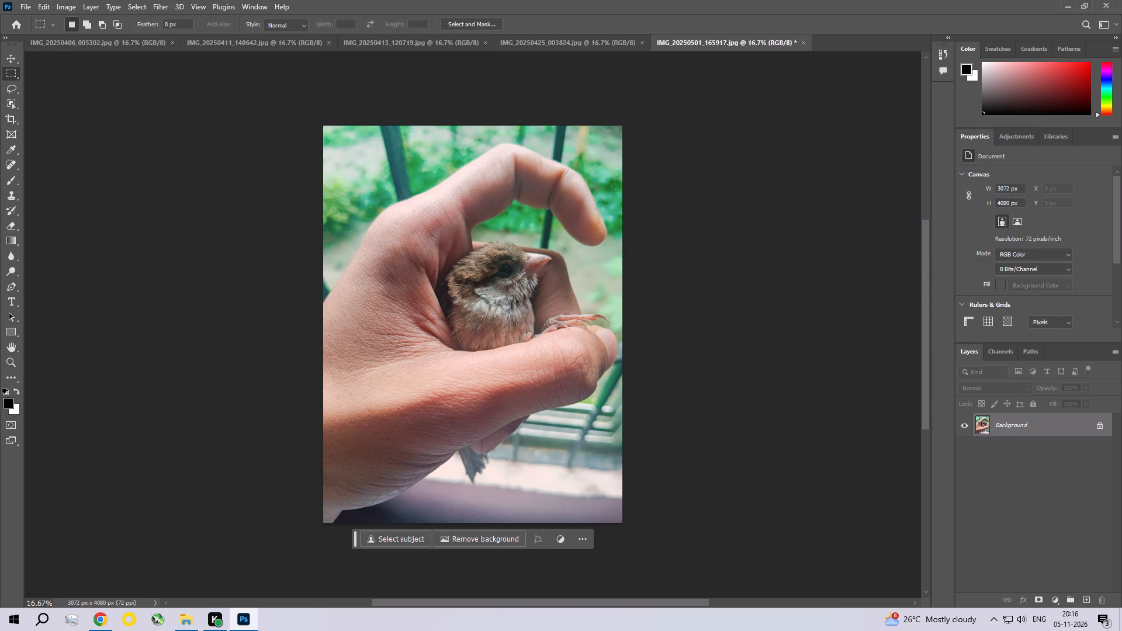
Save the bird photo as JPEG and close its document.
{"action": "key", "text": "ctrl+s"}
{"action": "key", "text": "Return"}
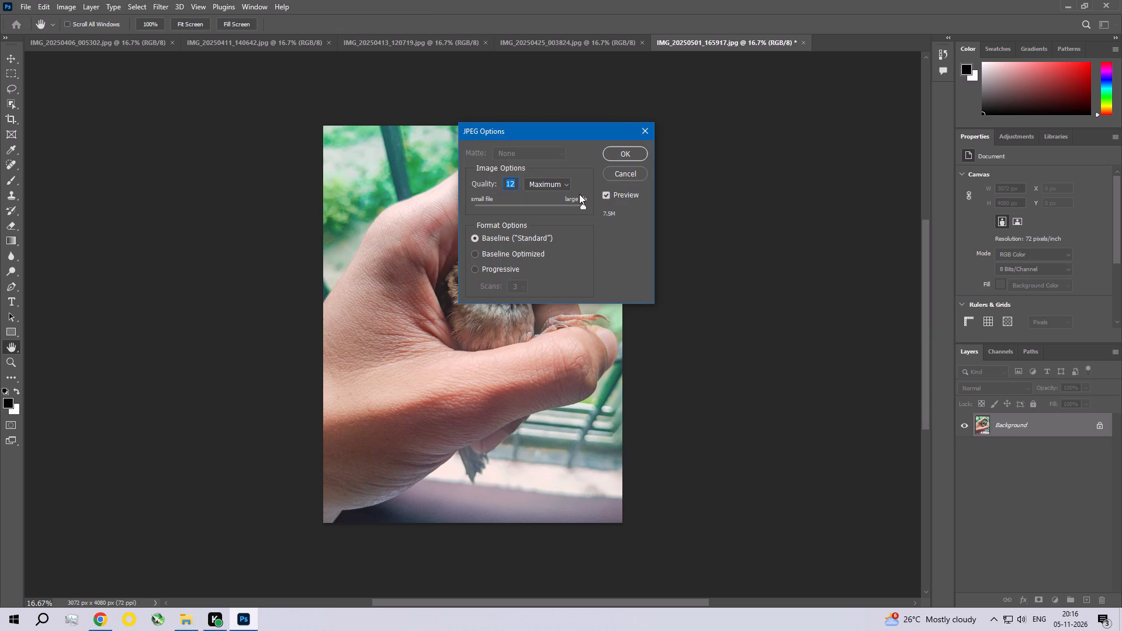
{"action": "left_click", "coordinate": [797, 41]}
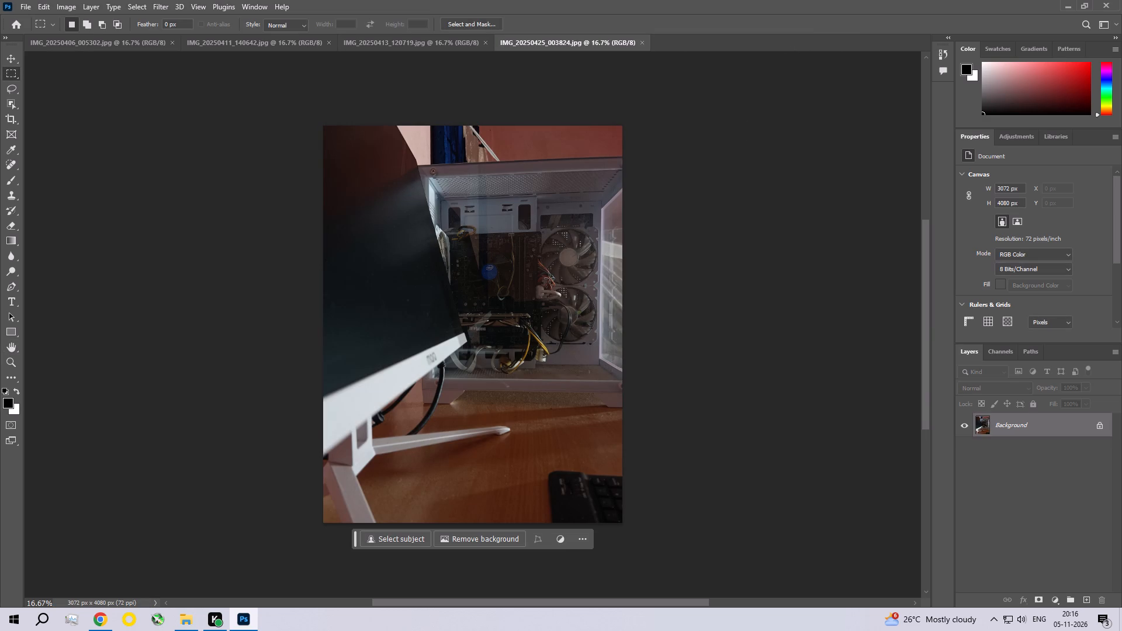
Examine the computer case interior in IMG_20250425_003824.jpg up close, ending with the whole photo fitted to the screen.
{"action": "key", "text": "ctrl+space"}
{"action": "key", "text": "ctrl+space"}
{"action": "key", "text": "ctrl+space"}
{"action": "key", "text": "ctrl+space"}
{"action": "key", "text": "ctrl+space"}
{"action": "key", "text": "ctrl+space"}
{"action": "key", "text": "ctrl+space"}
{"action": "key", "text": "ctrl+space"}
{"action": "key", "text": "ctrl+space"}
{"action": "key", "text": "ctrl+space"}
{"action": "key", "text": "ctrl+space"}
{"action": "key", "text": "ctrl+space"}
{"action": "key", "text": "ctrl+space"}
{"action": "key", "text": "ctrl+space"}
{"action": "key", "text": "ctrl+space"}
{"action": "key", "text": "ctrl+space"}
{"action": "key", "text": "ctrl+space"}
{"action": "key", "text": "ctrl+space"}
{"action": "key", "text": "ctrl+space"}
{"action": "key", "text": "ctrl+space"}
{"action": "double_click", "coordinate": [522, 276], "text": "ctrl"}
{"action": "left_click", "coordinate": [522, 276], "text": "ctrl"}
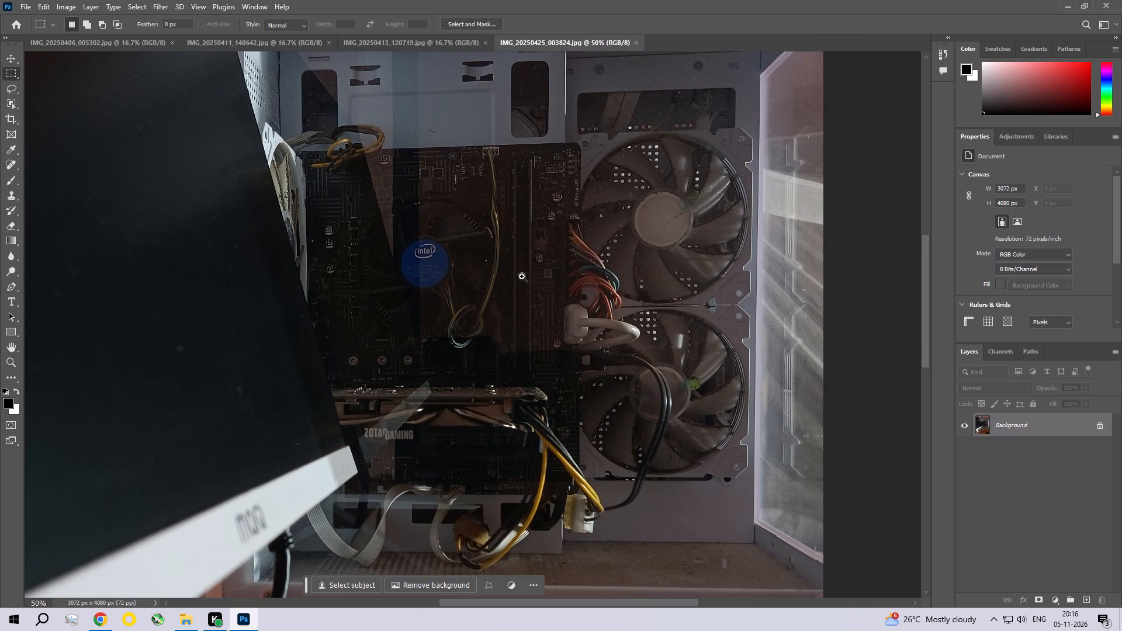
{"action": "key", "text": "ctrl+0"}
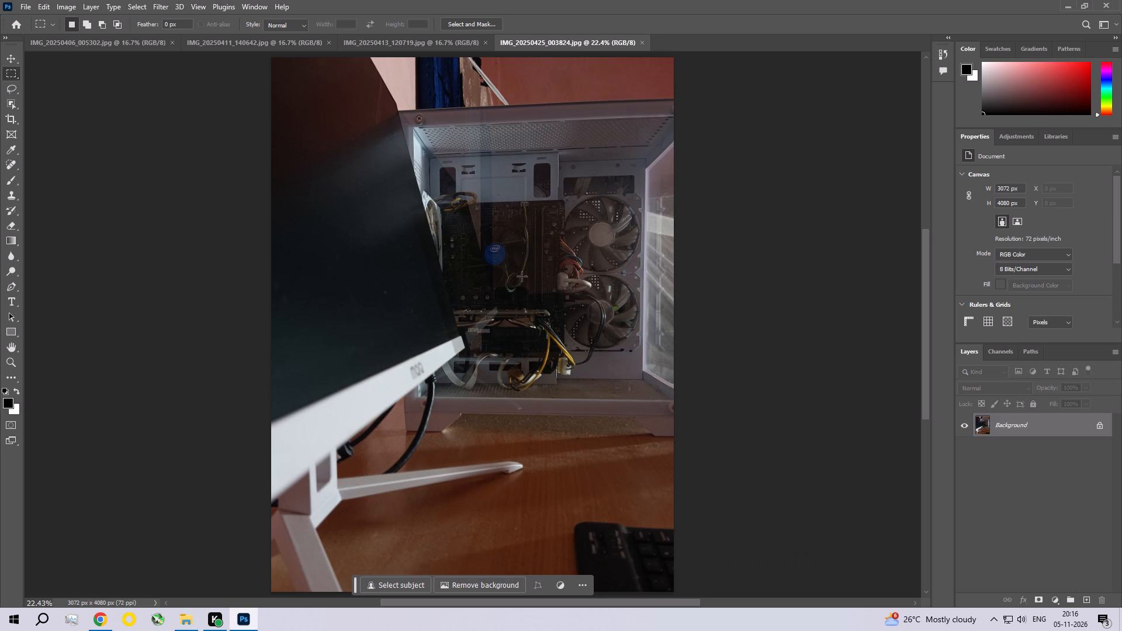
In the Camera Raw Filter, set the computer photo's Exposure to +0.40, Contrast +23, Highlights -18, Shadows +41 and Whites -27.
{"action": "left_click", "coordinate": [164, 5]}
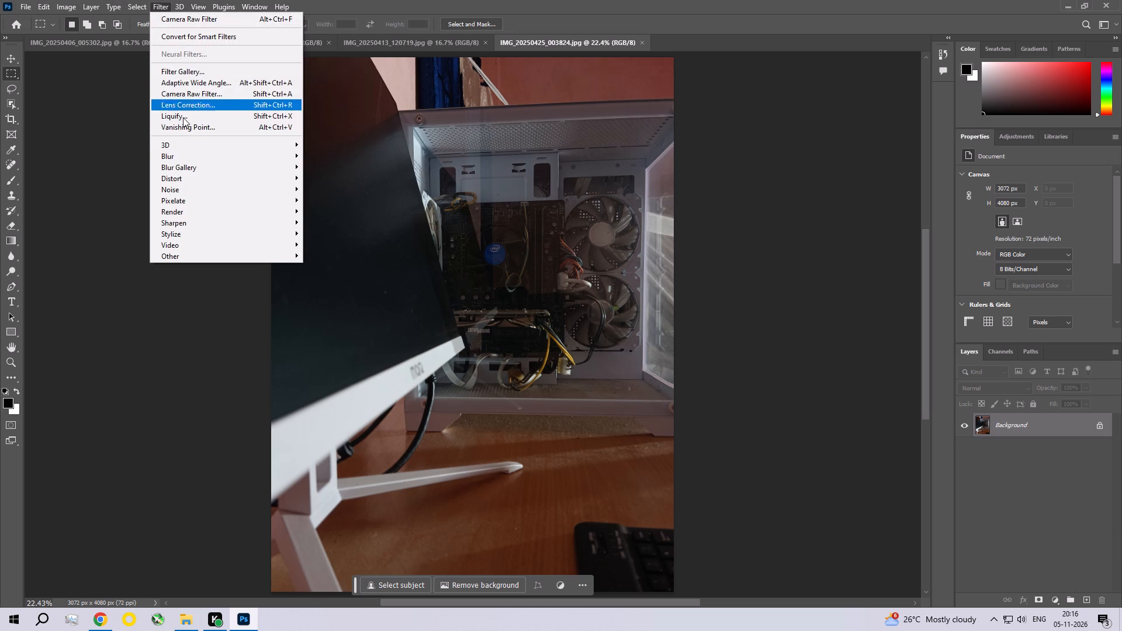
{"action": "left_click", "coordinate": [195, 94]}
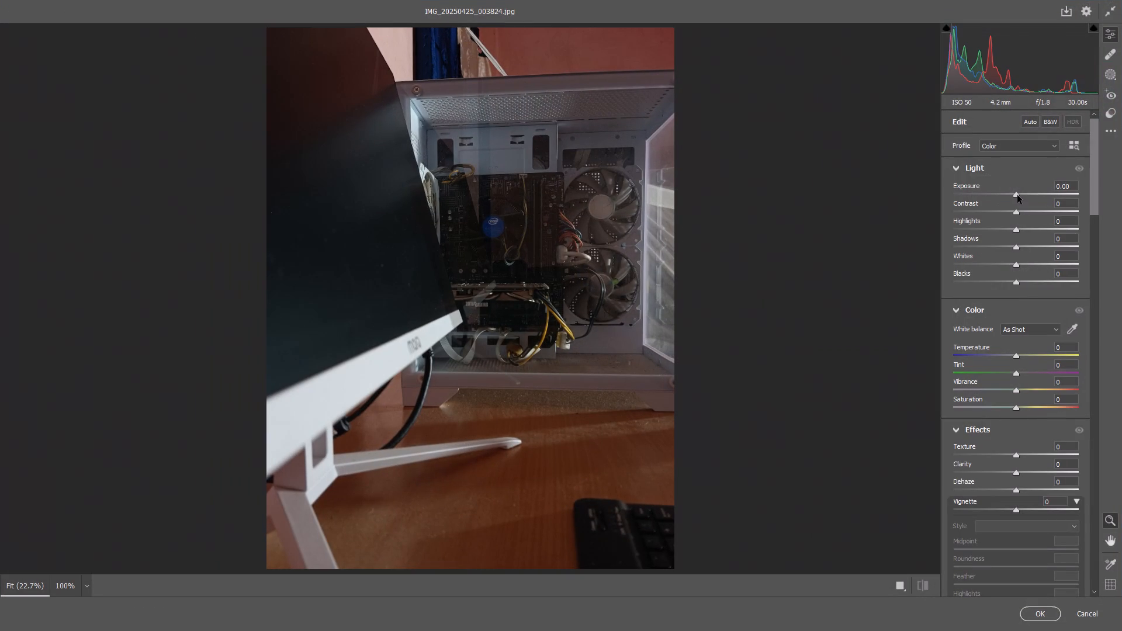
{"action": "left_click_drag", "start_coordinate": [1017, 195], "coordinate": [1023, 195]}
{"action": "left_click_drag", "start_coordinate": [1014, 212], "coordinate": [1020, 213]}
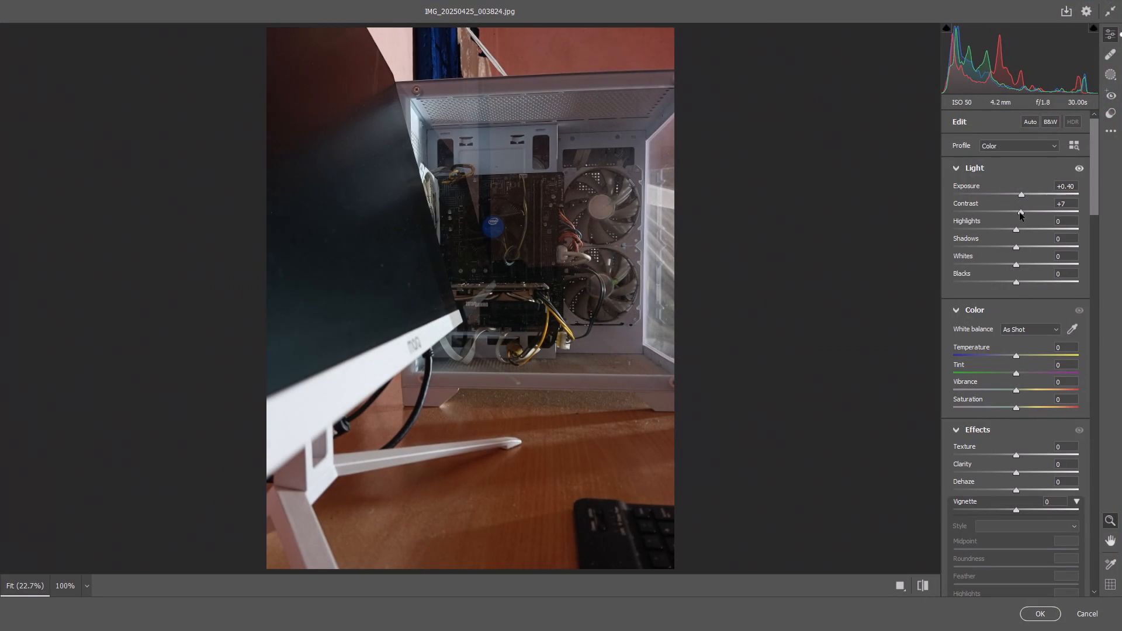
{"action": "left_click_drag", "start_coordinate": [1020, 213], "coordinate": [1029, 215]}
{"action": "left_click_drag", "start_coordinate": [1014, 231], "coordinate": [1003, 227]}
{"action": "left_click_drag", "start_coordinate": [1017, 247], "coordinate": [1043, 257]}
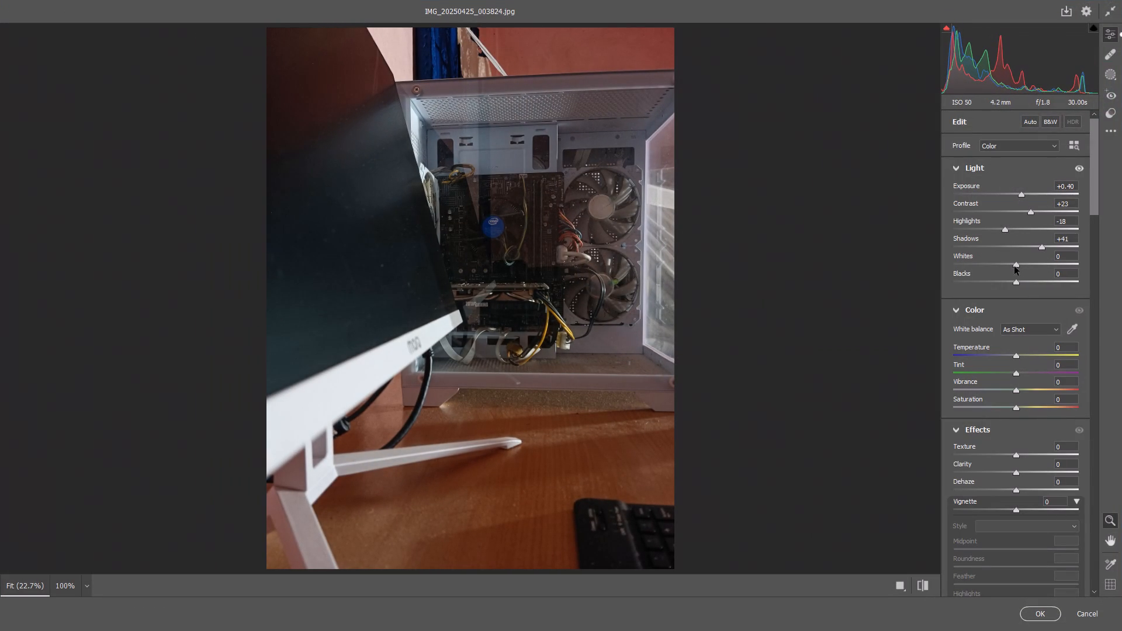
{"action": "left_click_drag", "start_coordinate": [1013, 266], "coordinate": [996, 263]}
Set the computer photo's Vibrance to +8 and overall Saturation to +23.
{"action": "left_click_drag", "start_coordinate": [1016, 389], "coordinate": [1020, 390]}
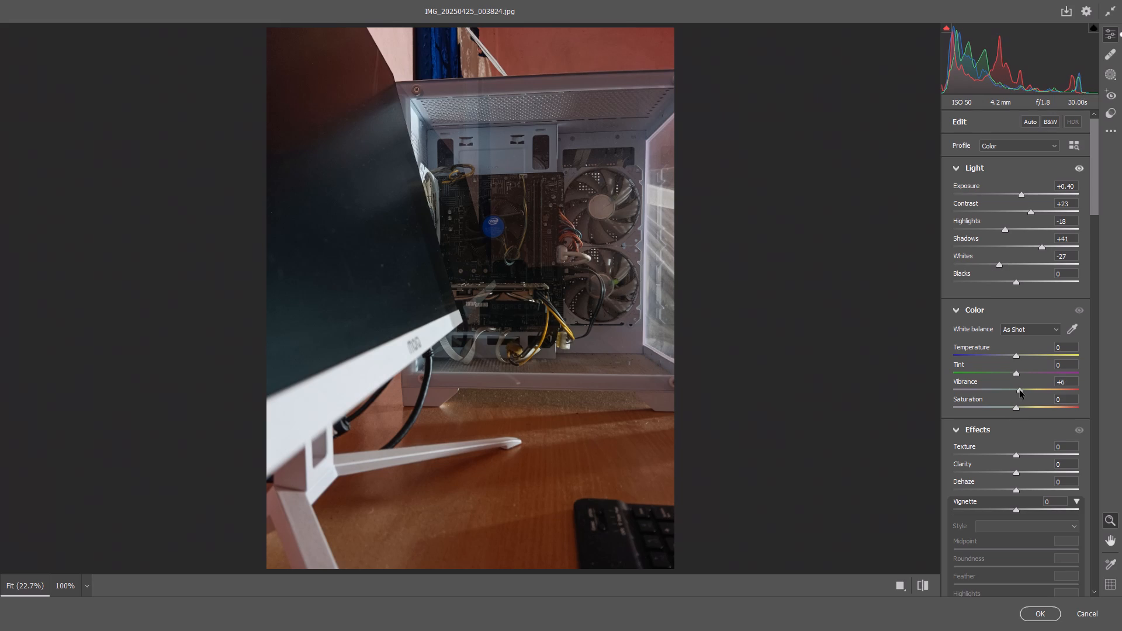
{"action": "left_click_drag", "start_coordinate": [1020, 390], "coordinate": [1024, 392]}
{"action": "left_click_drag", "start_coordinate": [1017, 407], "coordinate": [1030, 409]}
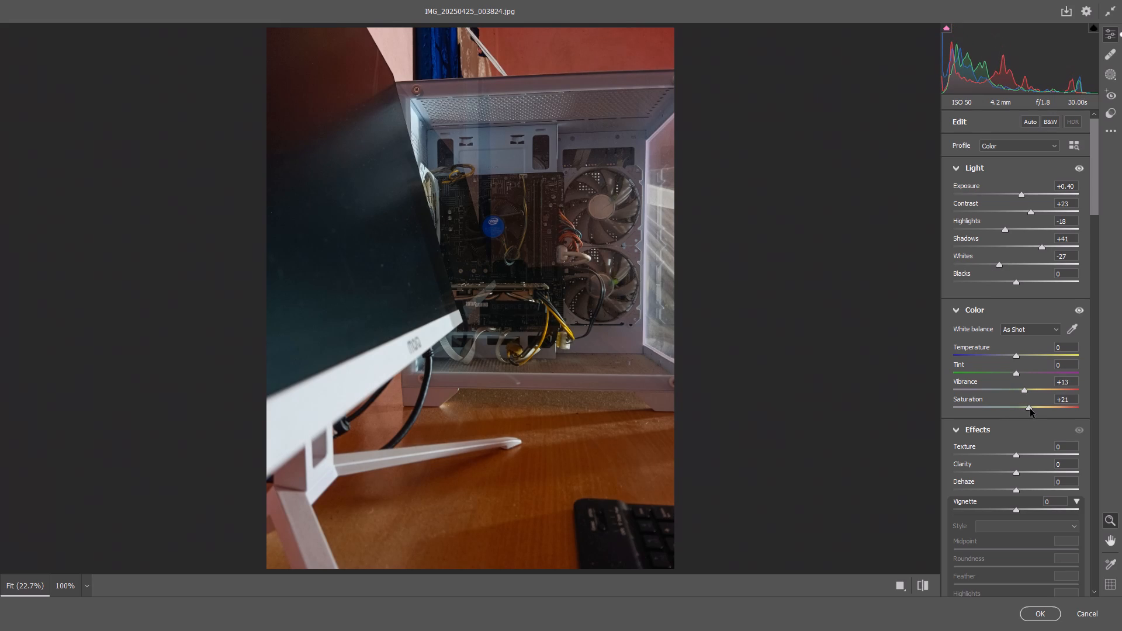
{"action": "left_click_drag", "start_coordinate": [1030, 409], "coordinate": [1031, 410]}
{"action": "left_click", "coordinate": [1026, 390]}
Try the Artistic 08 and Modern 01 profiles on the computer photo, and settle on Modern 02.
{"action": "left_click", "coordinate": [1069, 144]}
{"action": "left_click", "coordinate": [950, 315]}
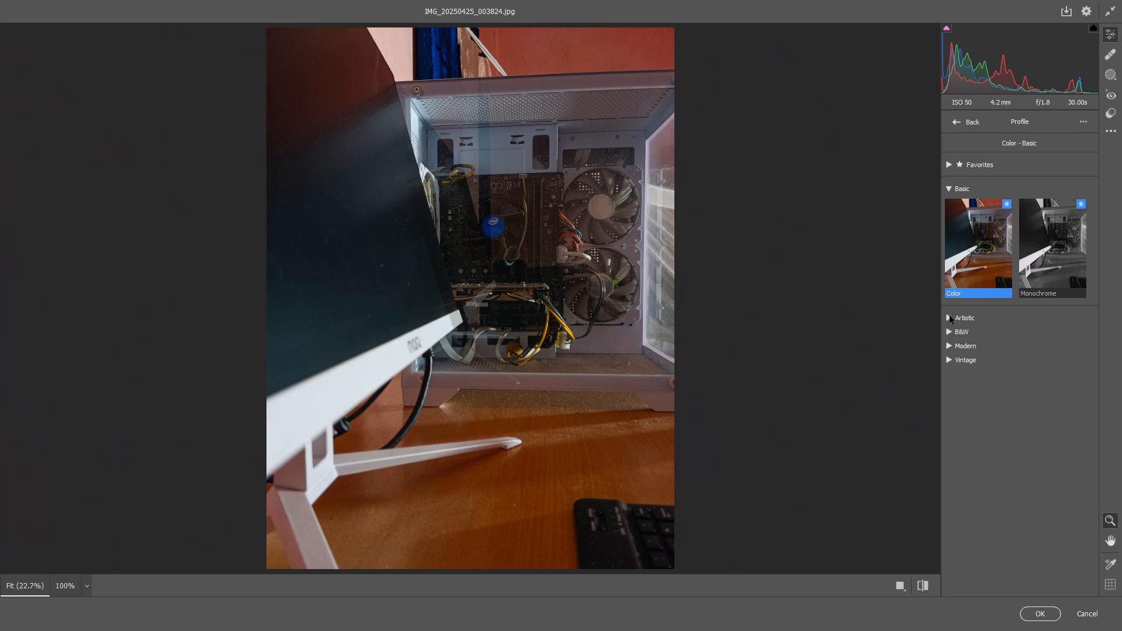
{"action": "scroll", "coordinate": [991, 486], "scroll_direction": "down", "scroll_amount": 1}
{"action": "scroll", "coordinate": [991, 486], "scroll_direction": "up", "scroll_amount": 1}
{"action": "scroll", "coordinate": [1013, 491], "scroll_direction": "down", "scroll_amount": 6}
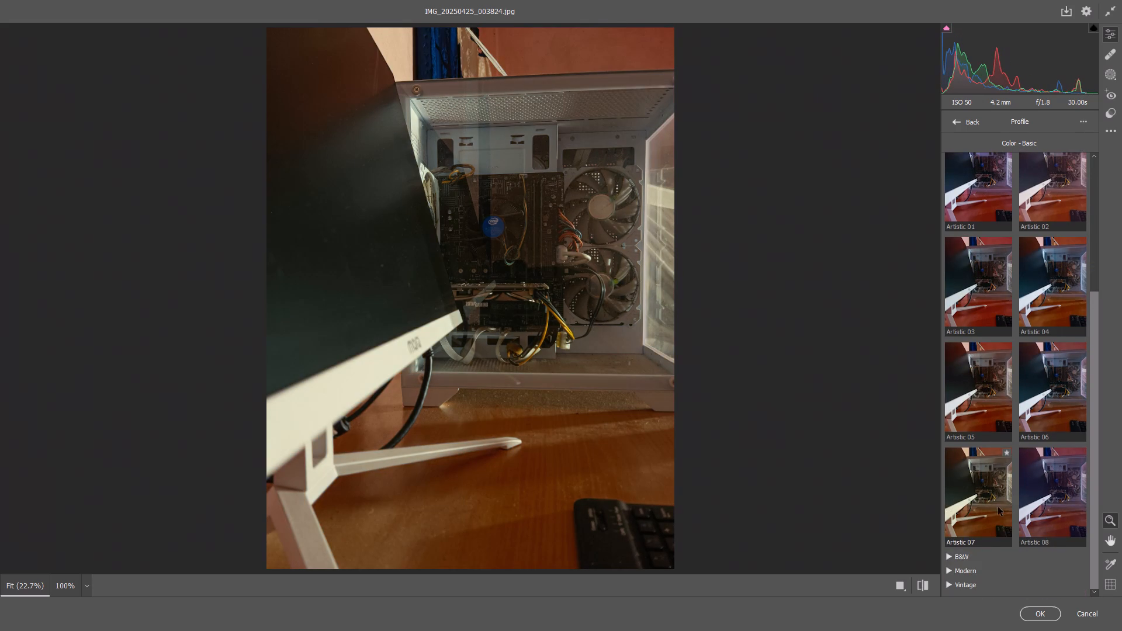
{"action": "left_click", "coordinate": [1047, 506]}
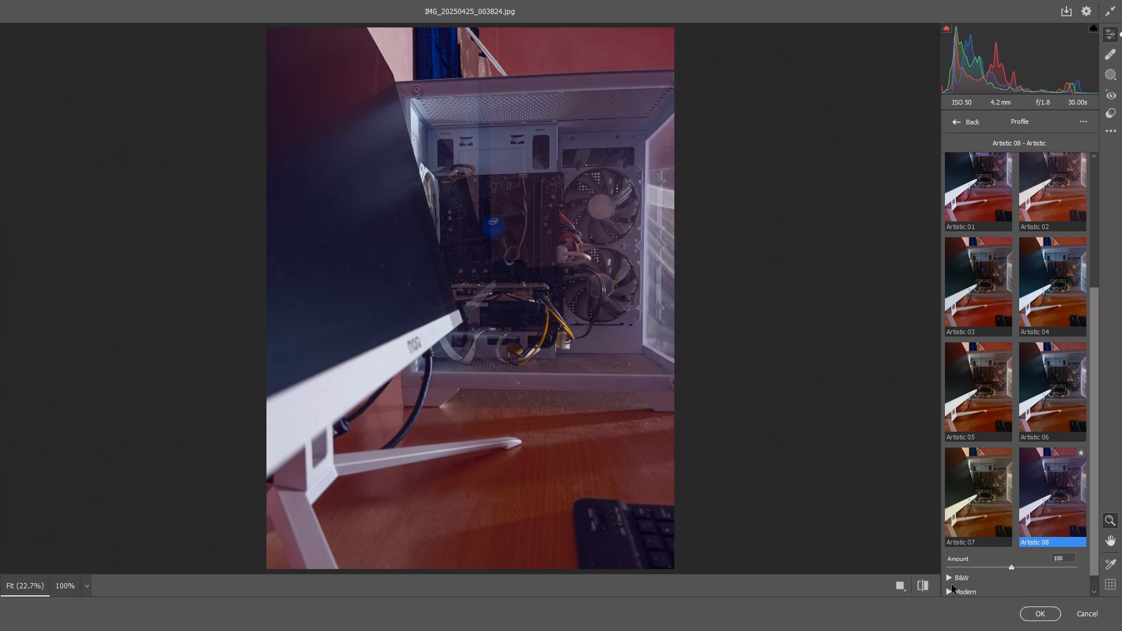
{"action": "left_click", "coordinate": [948, 590]}
{"action": "scroll", "coordinate": [976, 556], "scroll_direction": "down", "scroll_amount": 3}
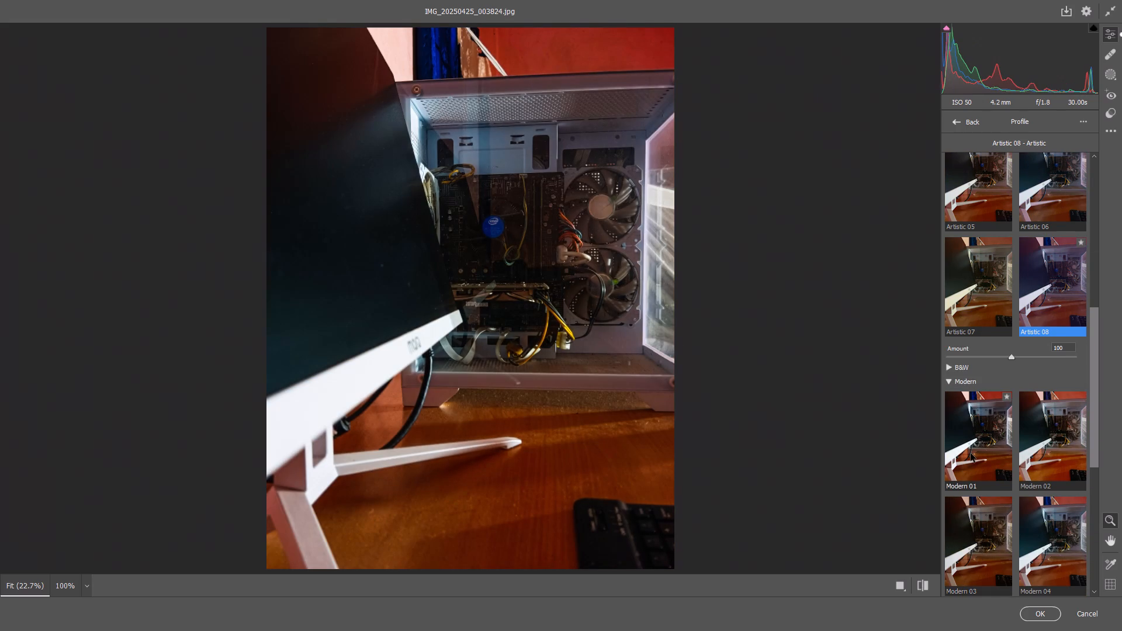
{"action": "left_click", "coordinate": [971, 453]}
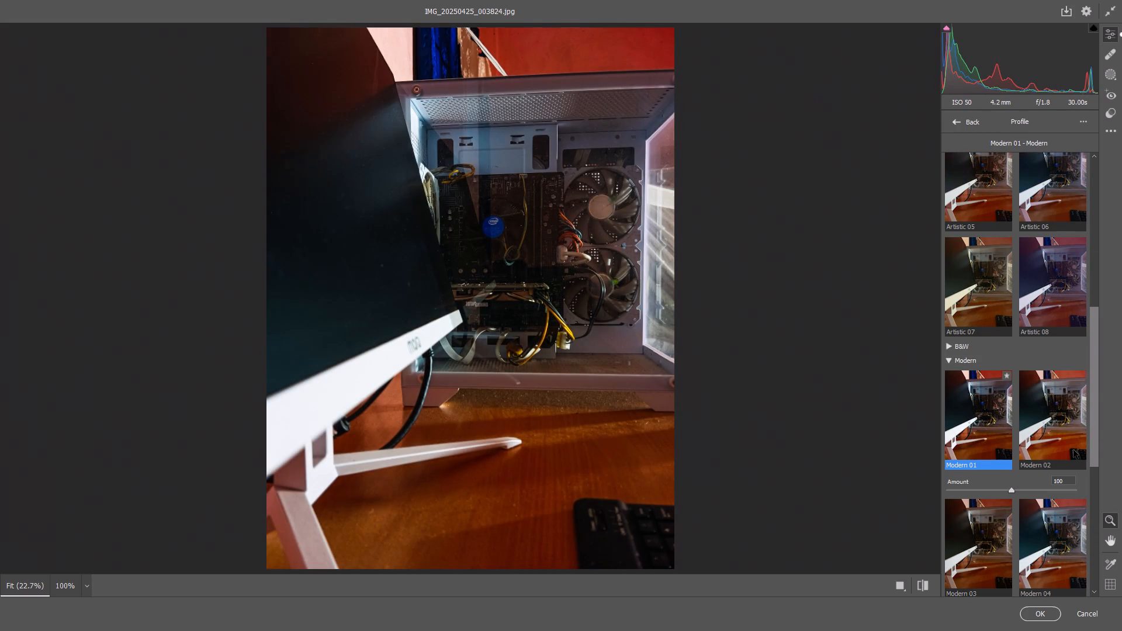
{"action": "left_click", "coordinate": [1075, 449]}
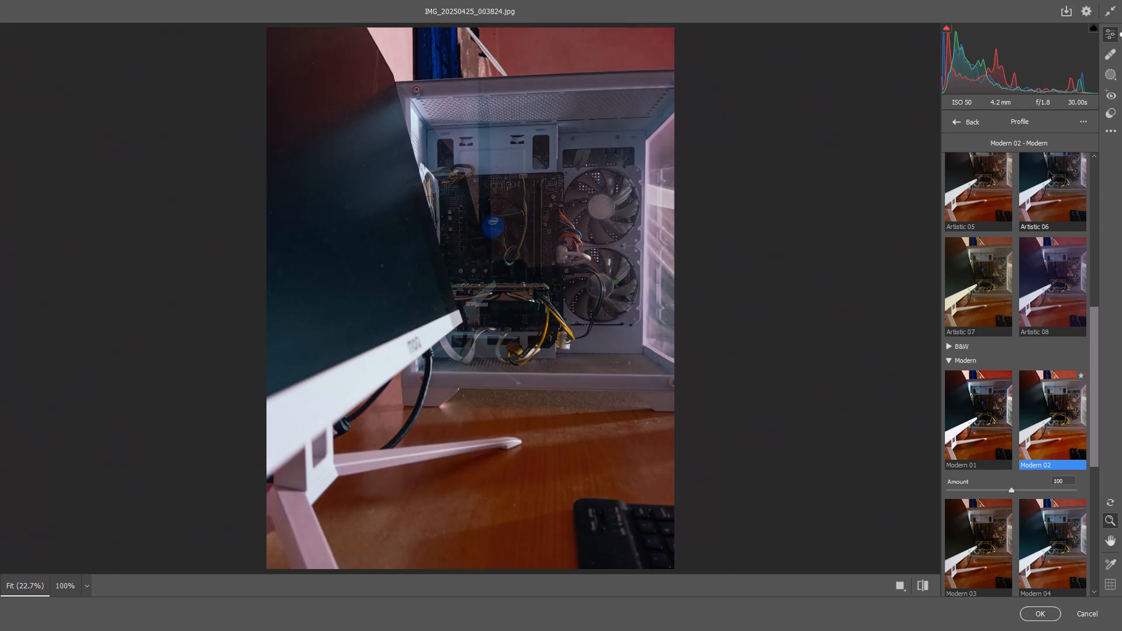
{"action": "left_click", "coordinate": [954, 126]}
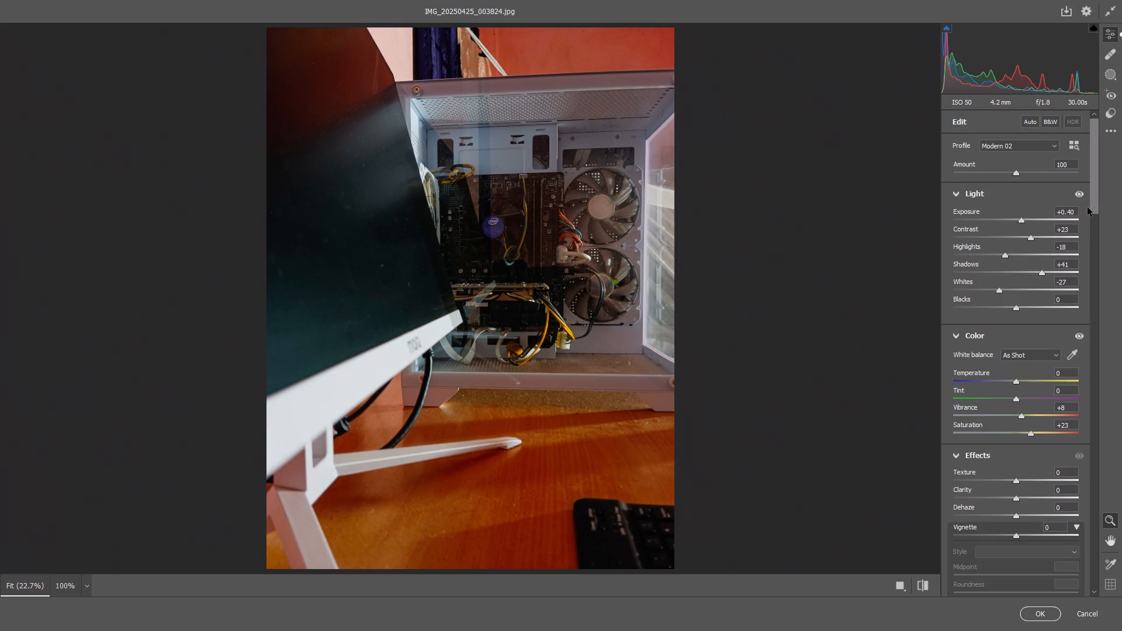
Set the computer photo's Clarity to +9, Texture to +14 and Dehaze to -6.
{"action": "left_click_drag", "start_coordinate": [1097, 196], "coordinate": [1096, 221]}
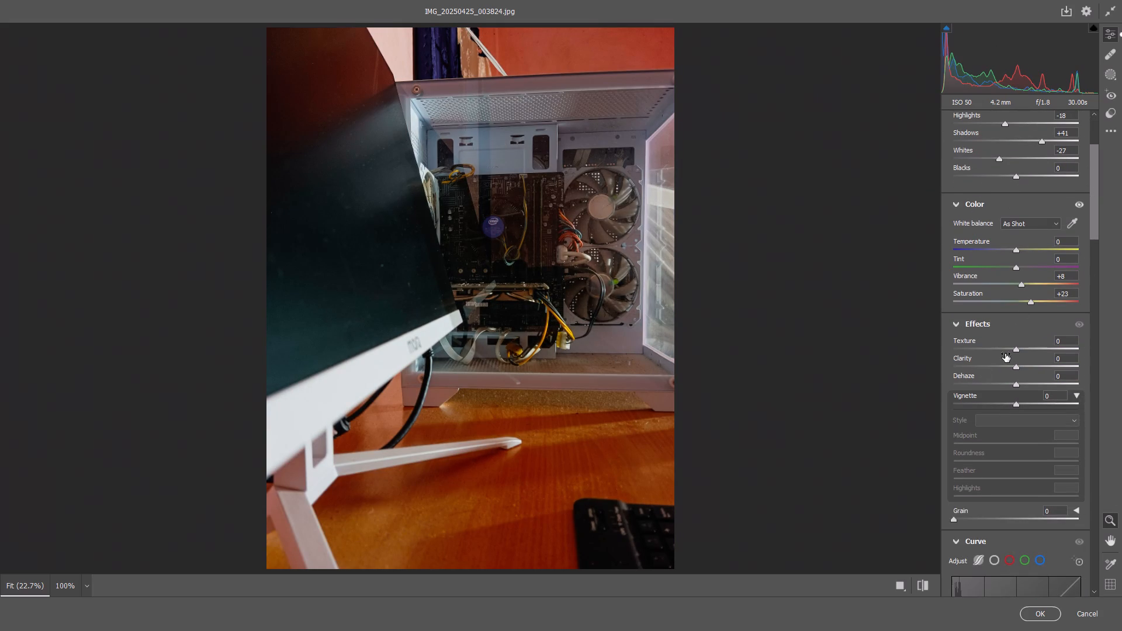
{"action": "left_click_drag", "start_coordinate": [1018, 353], "coordinate": [1023, 354]}
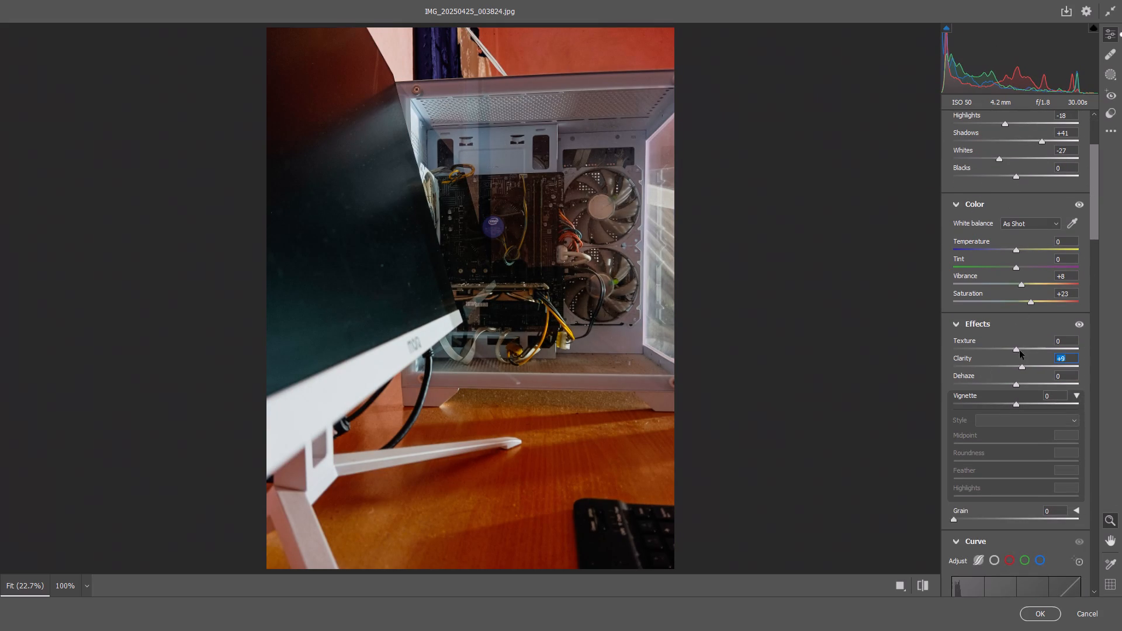
{"action": "left_click_drag", "start_coordinate": [1017, 348], "coordinate": [1026, 353]}
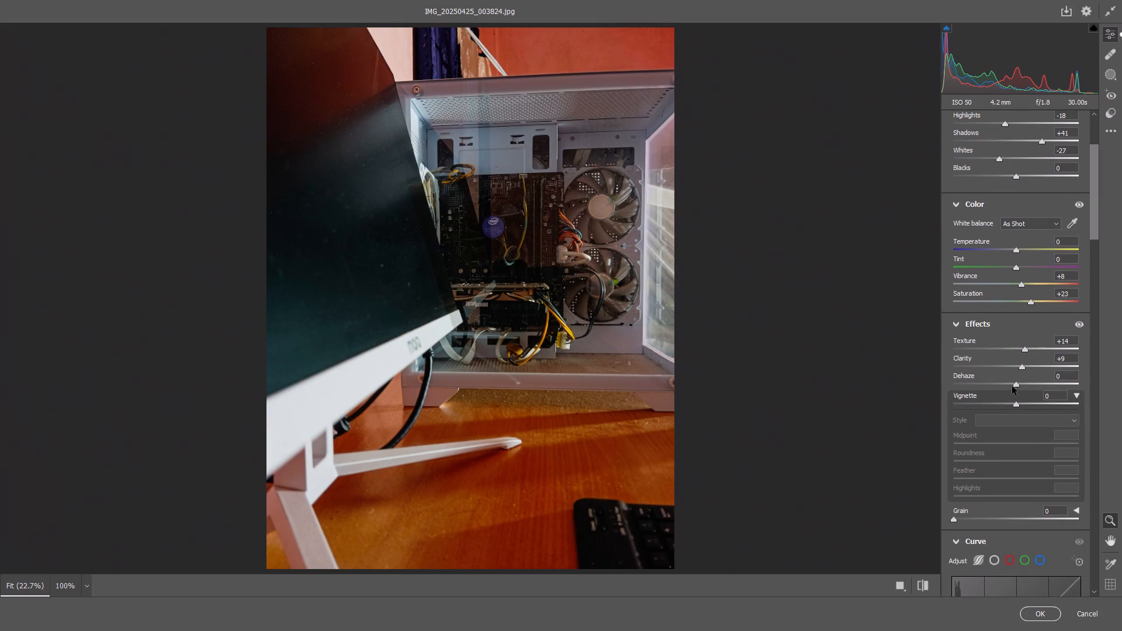
{"action": "left_click", "coordinate": [1016, 385]}
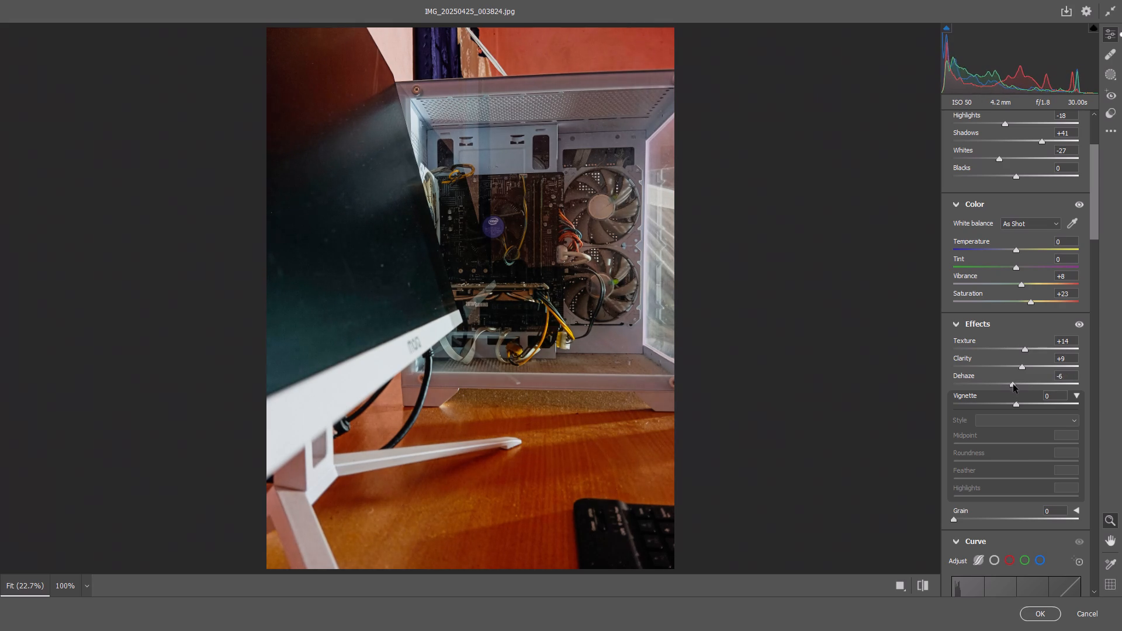
In the computer photo's tone curve, set Highlights to -50 and Lights to -30.
{"action": "left_click_drag", "start_coordinate": [1096, 204], "coordinate": [1085, 271]}
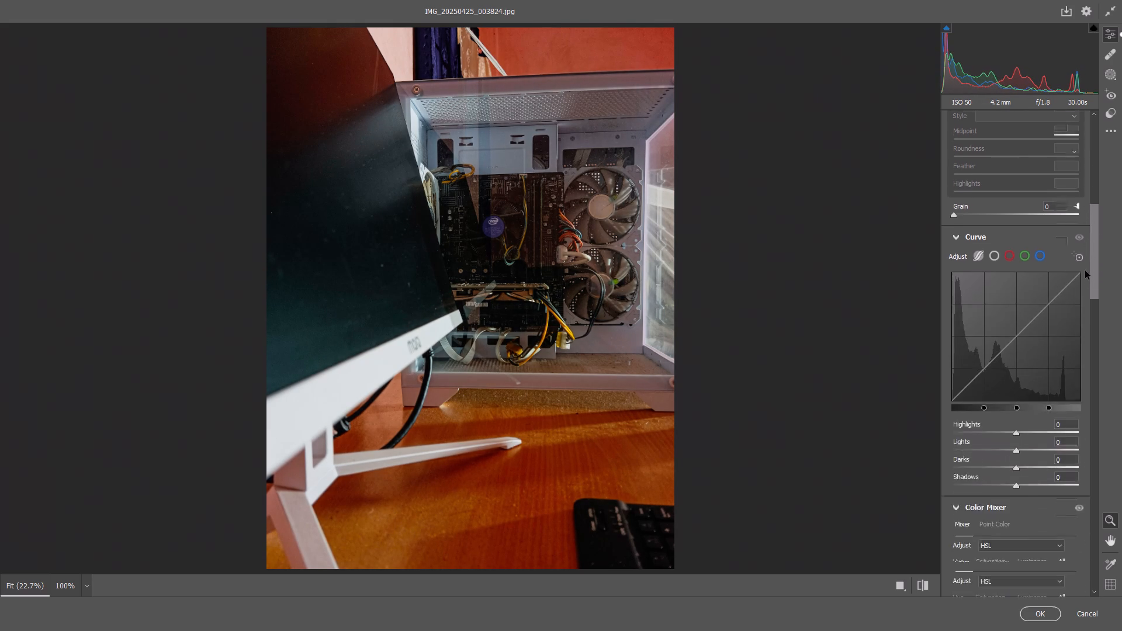
{"action": "left_click_drag", "start_coordinate": [1085, 271], "coordinate": [1085, 292]}
{"action": "left_click_drag", "start_coordinate": [1008, 290], "coordinate": [989, 289]}
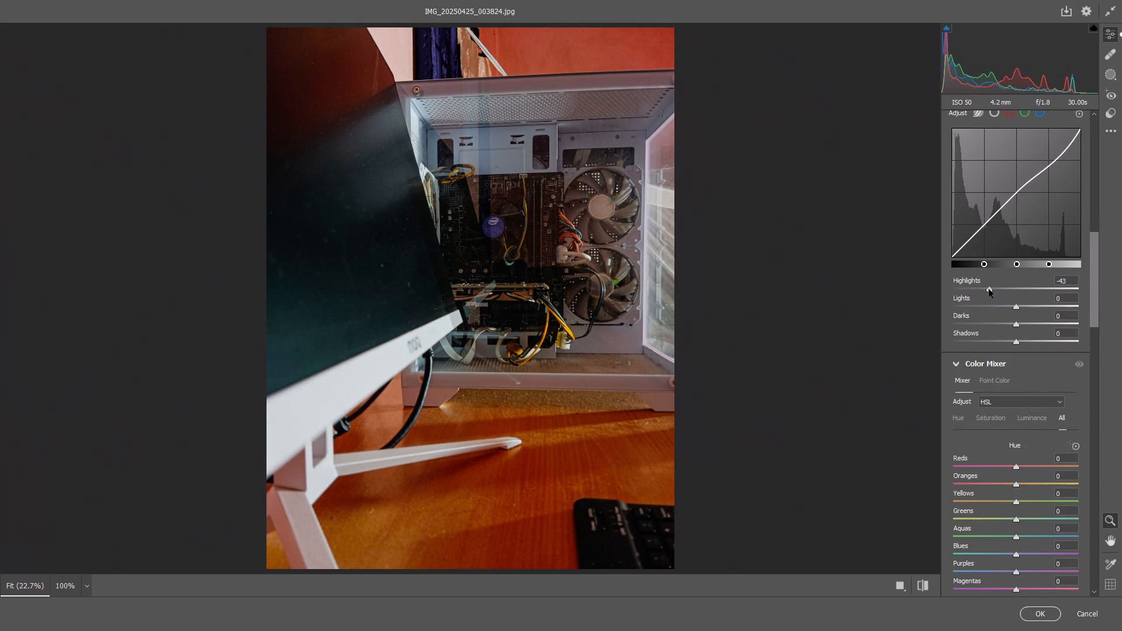
{"action": "left_click_drag", "start_coordinate": [989, 289], "coordinate": [984, 289]}
{"action": "left_click_drag", "start_coordinate": [1008, 308], "coordinate": [997, 308]}
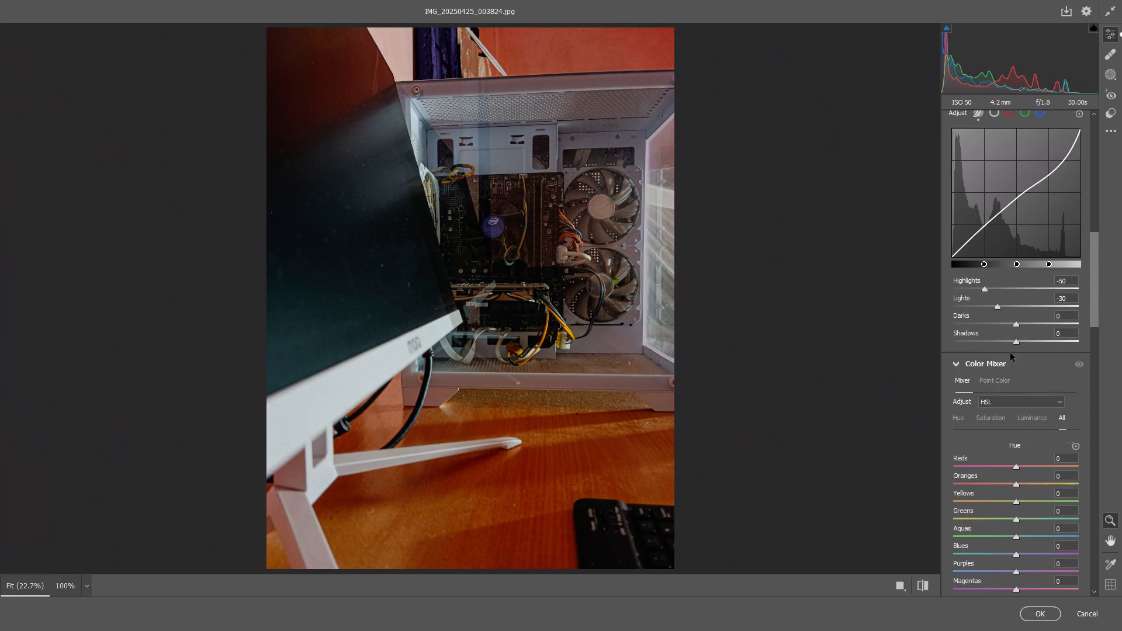
Sample the desk and the red wall with targeted Color Mixer saturation adjustment, bringing Reds to -2 and Oranges to -30.
{"action": "left_click_drag", "start_coordinate": [1095, 287], "coordinate": [1082, 432]}
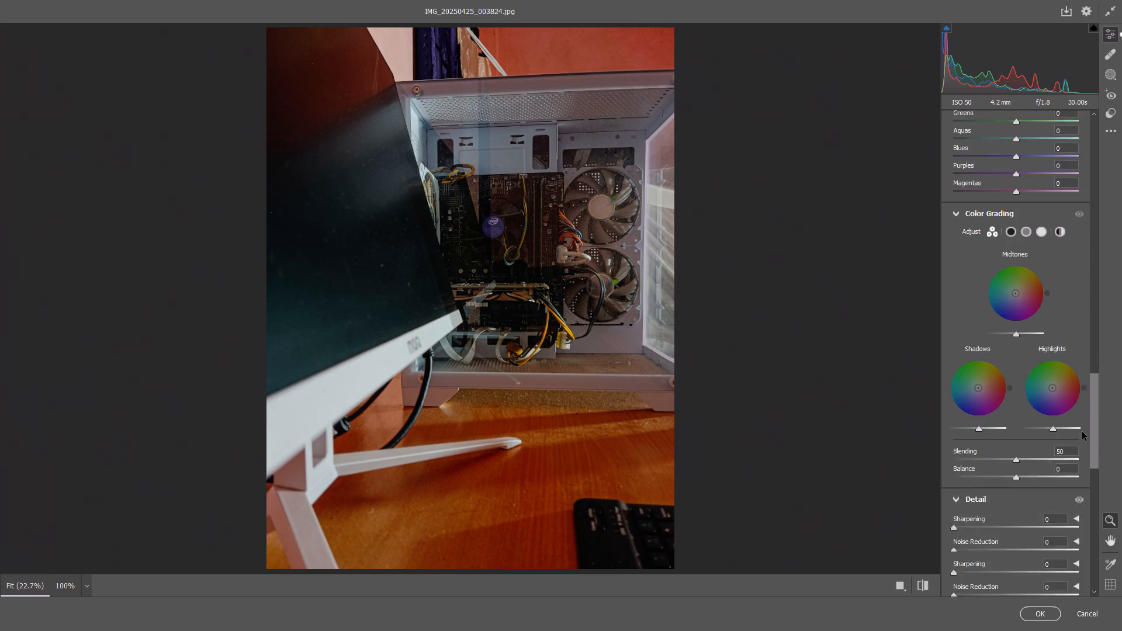
{"action": "left_click_drag", "start_coordinate": [1082, 432], "coordinate": [1087, 355]}
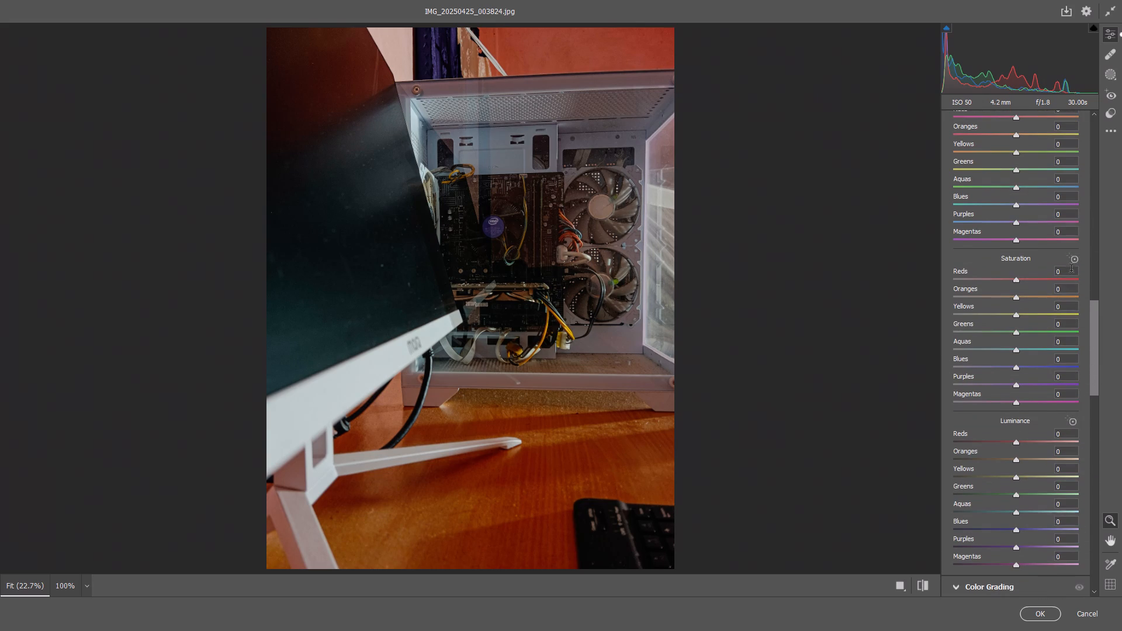
{"action": "left_click", "coordinate": [1075, 260]}
{"action": "left_click_drag", "start_coordinate": [588, 448], "coordinate": [563, 448]}
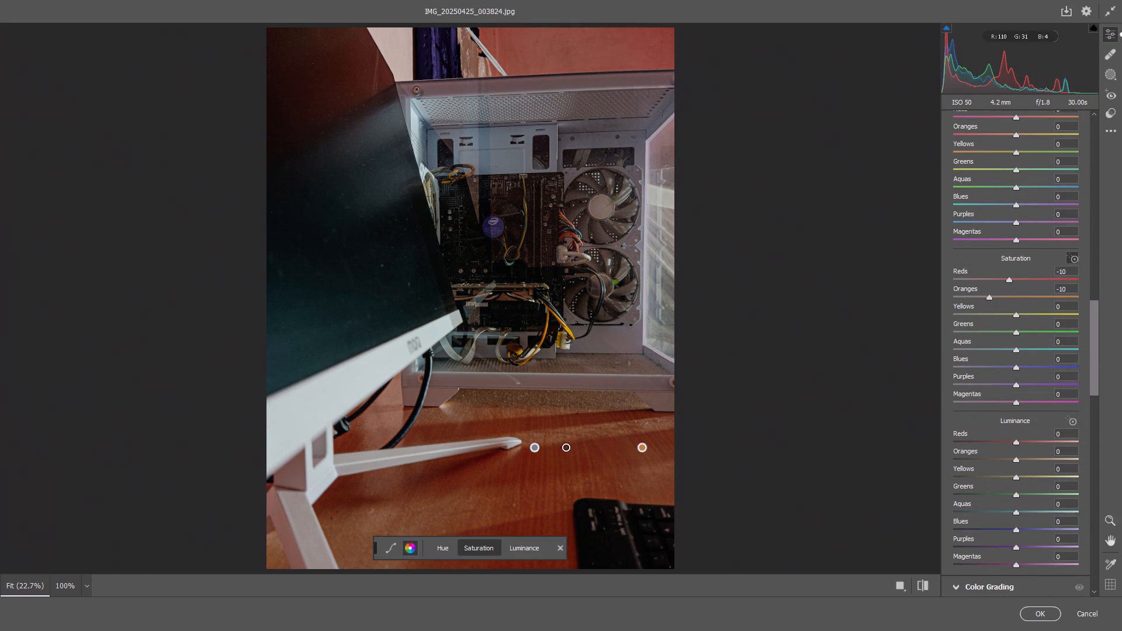
{"action": "left_click_drag", "start_coordinate": [563, 448], "coordinate": [562, 448]}
{"action": "left_click_drag", "start_coordinate": [570, 56], "coordinate": [562, 54]}
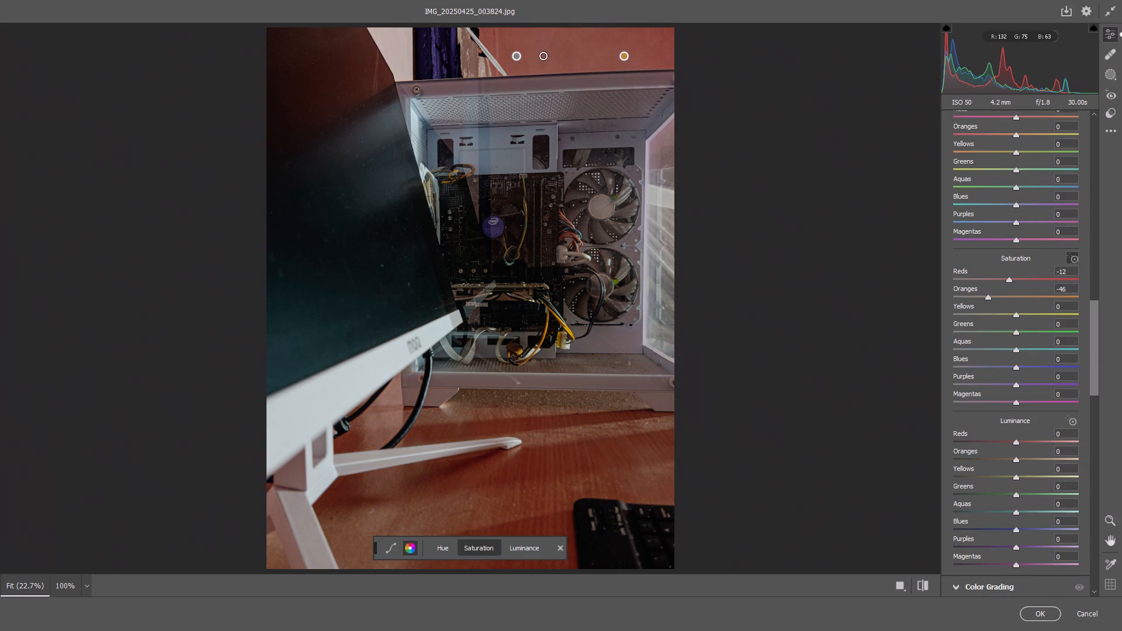
{"action": "left_click_drag", "start_coordinate": [562, 54], "coordinate": [557, 54]}
{"action": "left_click_drag", "start_coordinate": [574, 54], "coordinate": [597, 66]}
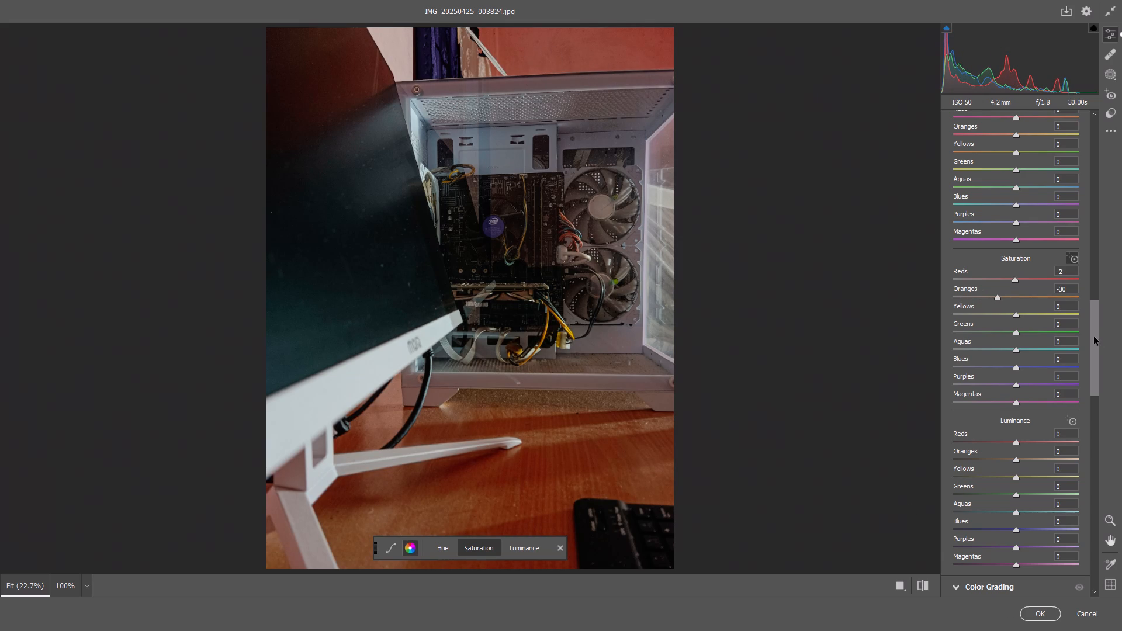
Set the computer photo's Sharpening to 22, Noise Reduction to 17 and Color Noise Reduction to 19, and apply the Camera Raw edits.
{"action": "left_click_drag", "start_coordinate": [1095, 337], "coordinate": [1100, 420]}
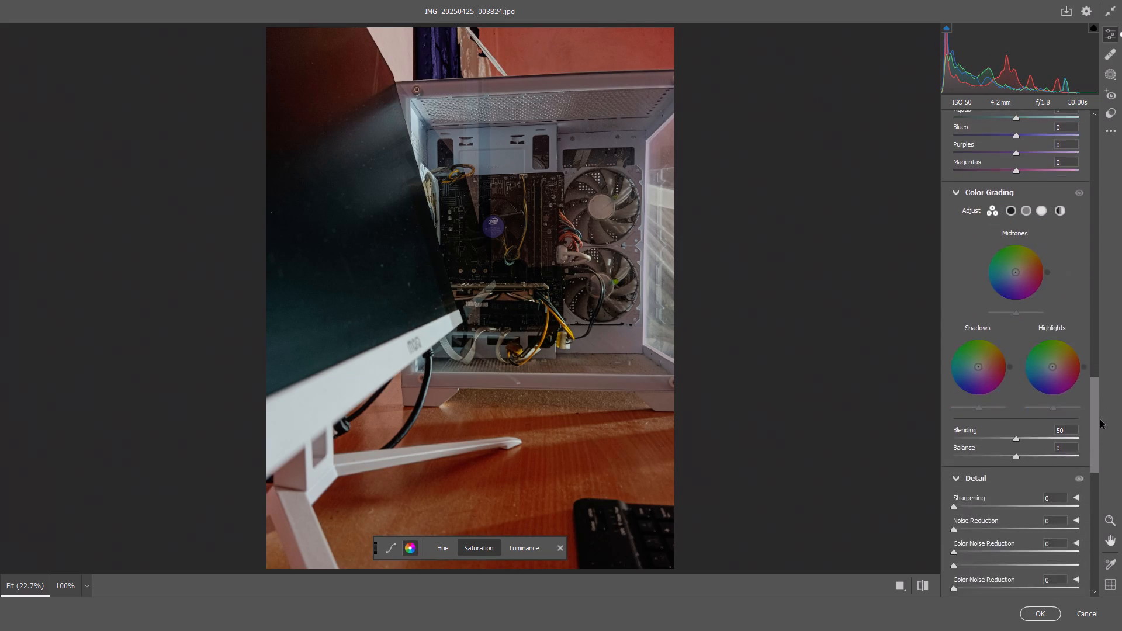
{"action": "left_click_drag", "start_coordinate": [1100, 420], "coordinate": [1096, 483]}
{"action": "left_click_drag", "start_coordinate": [959, 151], "coordinate": [964, 154]}
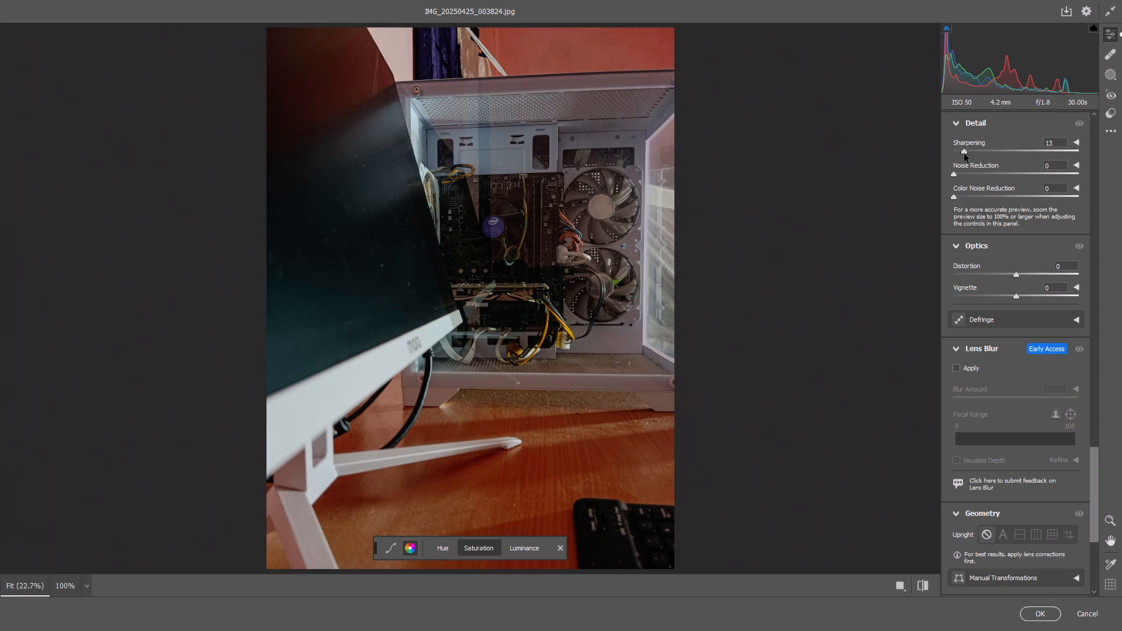
{"action": "left_click_drag", "start_coordinate": [964, 154], "coordinate": [971, 158]}
{"action": "left_click", "coordinate": [965, 179]}
{"action": "left_click_drag", "start_coordinate": [970, 177], "coordinate": [975, 176]}
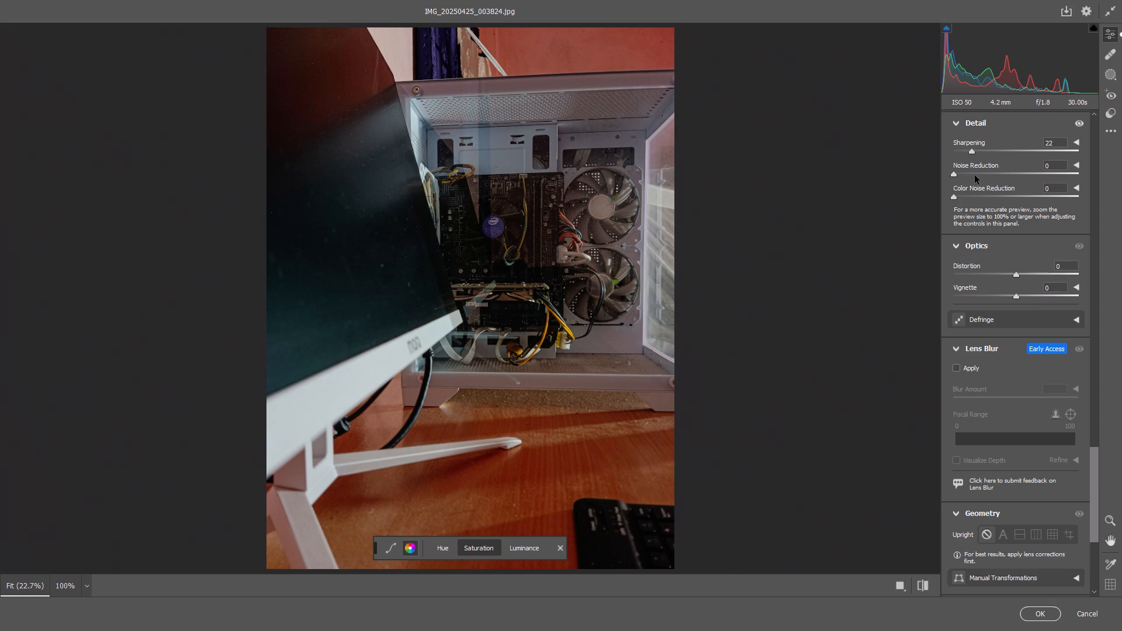
{"action": "left_click", "coordinate": [972, 174]}
{"action": "left_click_drag", "start_coordinate": [968, 197], "coordinate": [975, 199]}
{"action": "left_click_drag", "start_coordinate": [975, 199], "coordinate": [976, 200]}
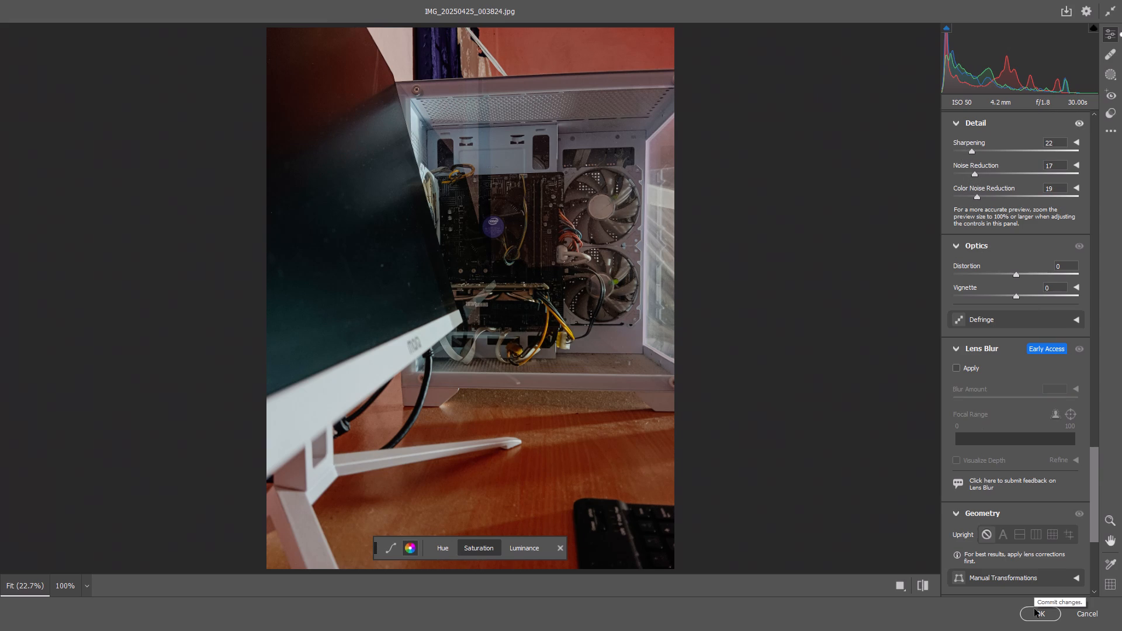
{"action": "left_click", "coordinate": [1034, 609]}
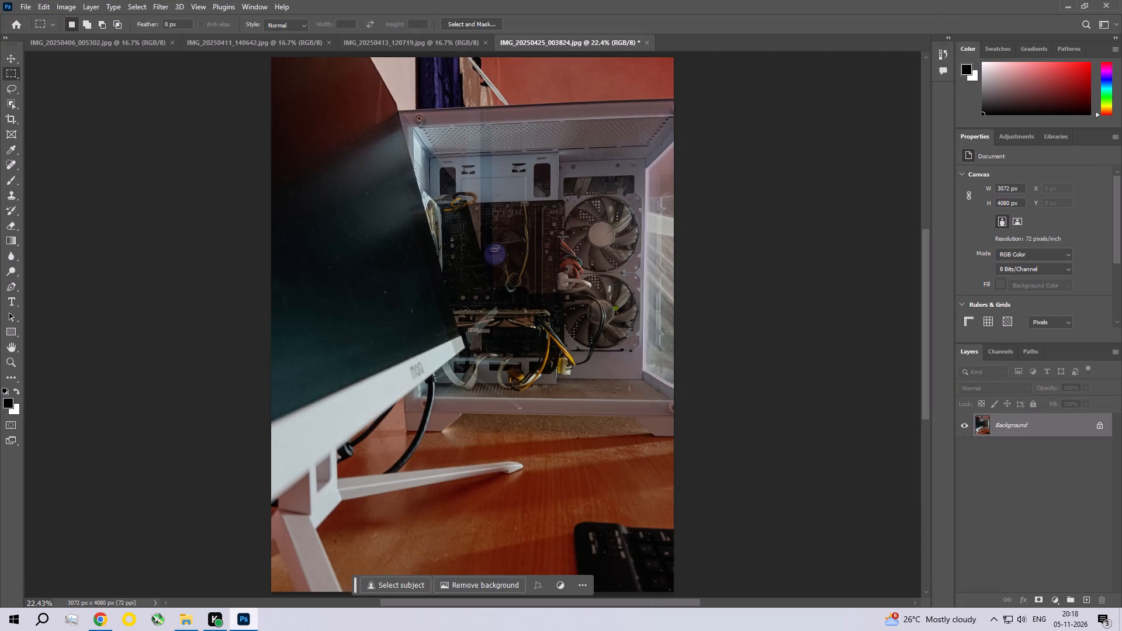
Apply an Exposure image adjustment to the computer photo with an Offset of 0.0050.
{"action": "left_click", "coordinate": [66, 4]}
{"action": "left_click", "coordinate": [74, 37]}
{"action": "left_click", "coordinate": [237, 72]}
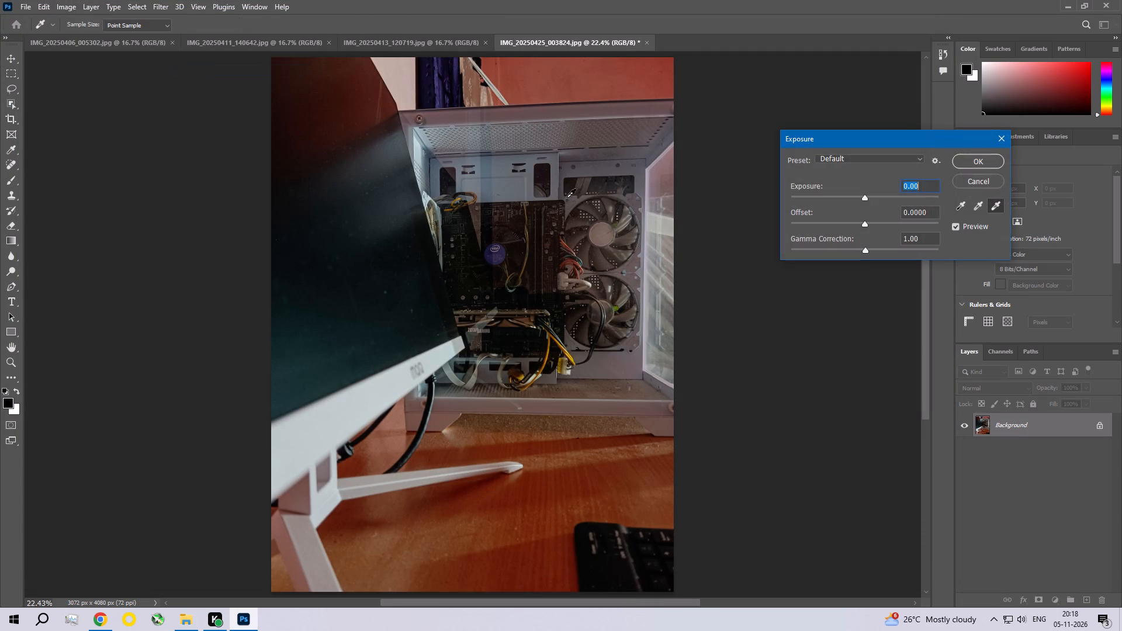
{"action": "left_click", "coordinate": [935, 212]}
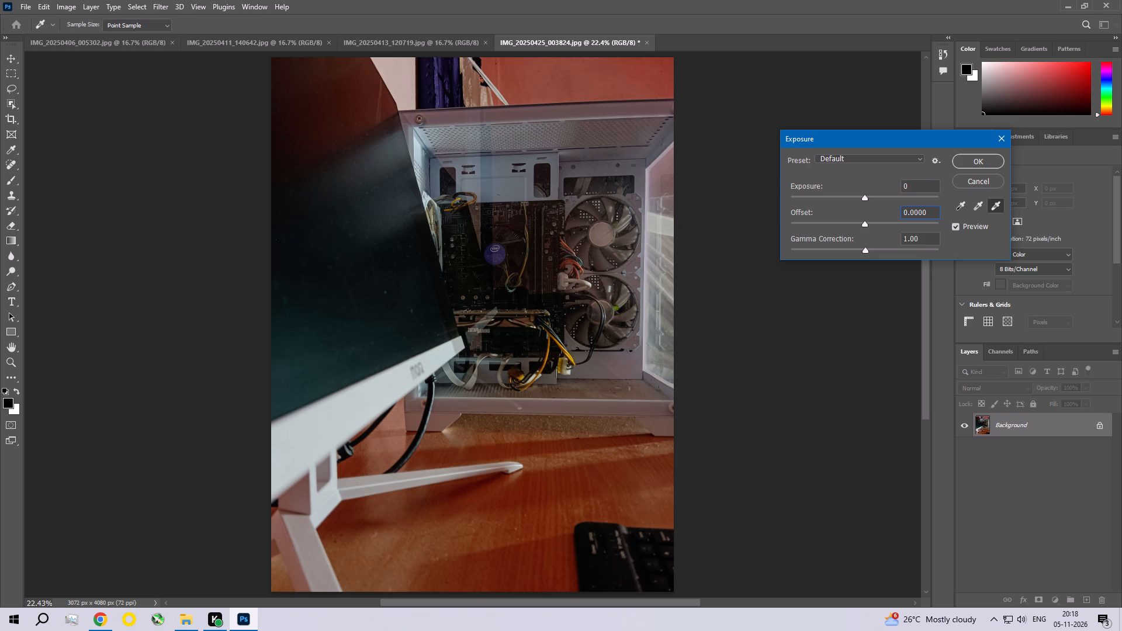
{"action": "key", "text": "BackSpace"}
{"action": "key", "text": "BackSpace"}
{"action": "type", "text": "50"}
{"action": "key", "text": "Return"}
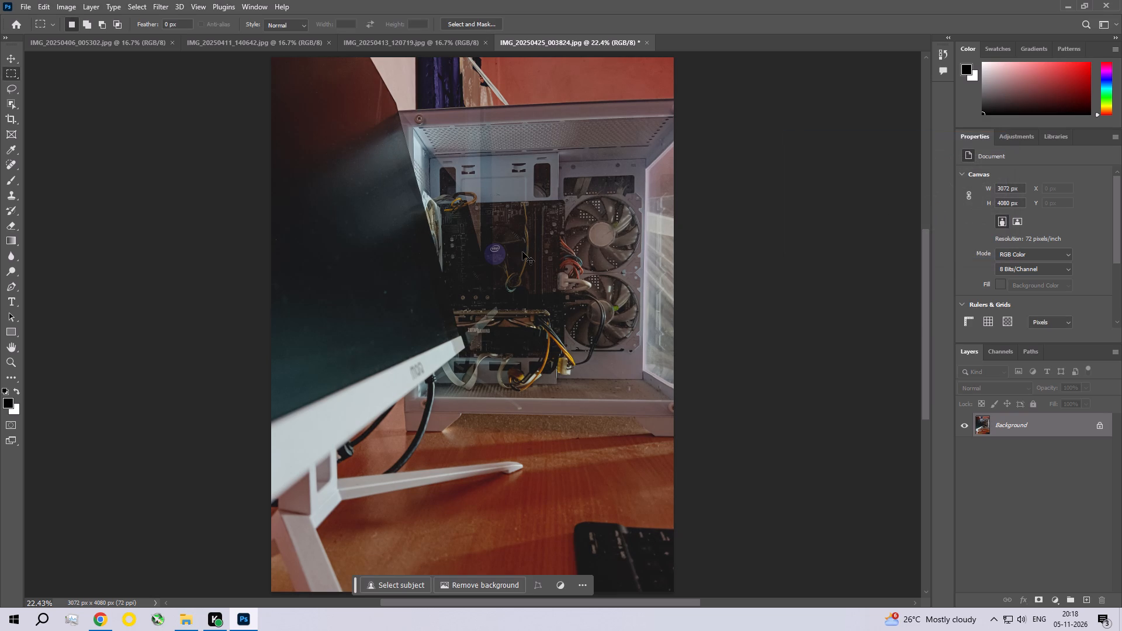
Examine the motherboard, fans and cables of the computer photo up close, and return to the full image.
{"action": "key", "text": "ctrl+space"}
{"action": "key", "text": "ctrl+space"}
{"action": "key", "text": "ctrl+space"}
{"action": "key", "text": "ctrl+space"}
{"action": "key", "text": "ctrl+space"}
{"action": "key", "text": "ctrl+space"}
{"action": "key", "text": "ctrl+space"}
{"action": "key", "text": "ctrl+space"}
{"action": "key", "text": "ctrl+space"}
{"action": "key", "text": "ctrl+space"}
{"action": "key", "text": "ctrl+space"}
{"action": "key", "text": "ctrl+space"}
{"action": "key", "text": "ctrl+space"}
{"action": "key", "text": "ctrl+space"}
{"action": "key", "text": "ctrl+space"}
{"action": "key", "text": "ctrl+space"}
{"action": "key", "text": "ctrl+space"}
{"action": "key", "text": "ctrl+space"}
{"action": "key", "text": "ctrl+space"}
{"action": "key", "text": "ctrl+space"}
{"action": "triple_click", "coordinate": [510, 261], "text": "ctrl"}
{"action": "left_click", "coordinate": [510, 261], "text": "ctrl"}
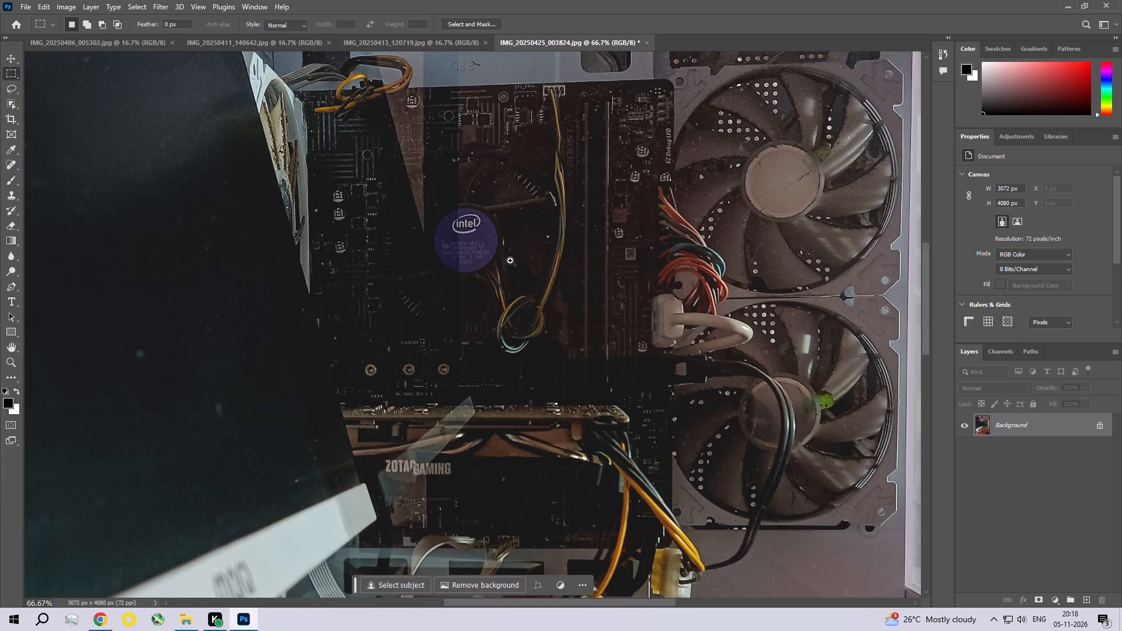
{"action": "left_click_drag", "start_coordinate": [686, 325], "coordinate": [572, 273]}
{"action": "left_click_drag", "start_coordinate": [567, 376], "coordinate": [575, 180]}
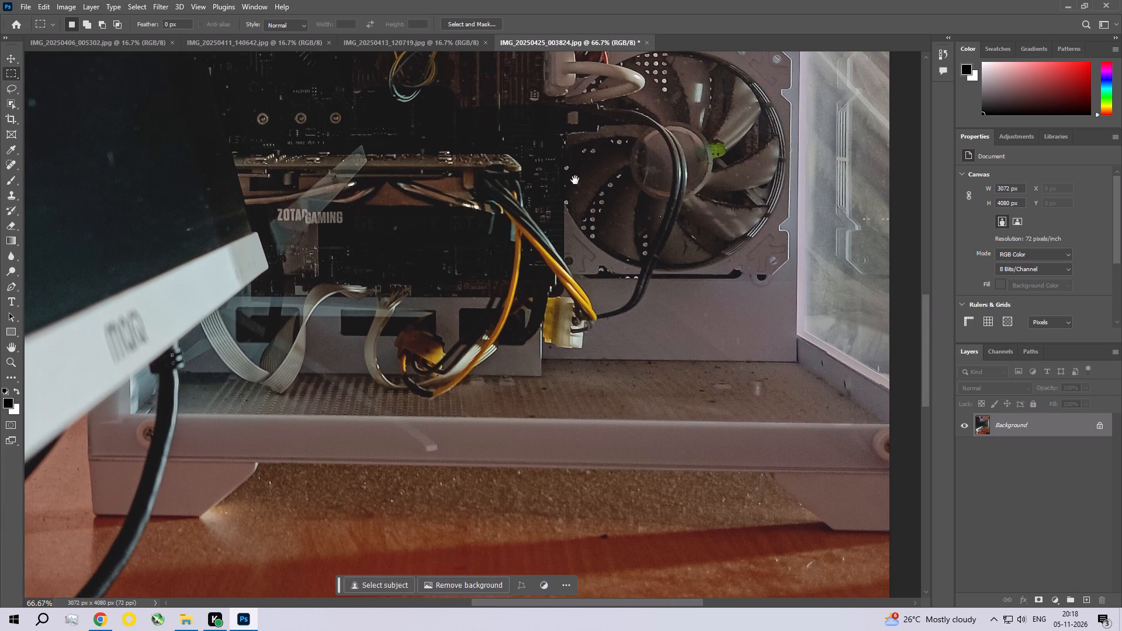
{"action": "left_click_drag", "start_coordinate": [573, 233], "coordinate": [574, 363]}
{"action": "left_click_drag", "start_coordinate": [586, 280], "coordinate": [584, 442]}
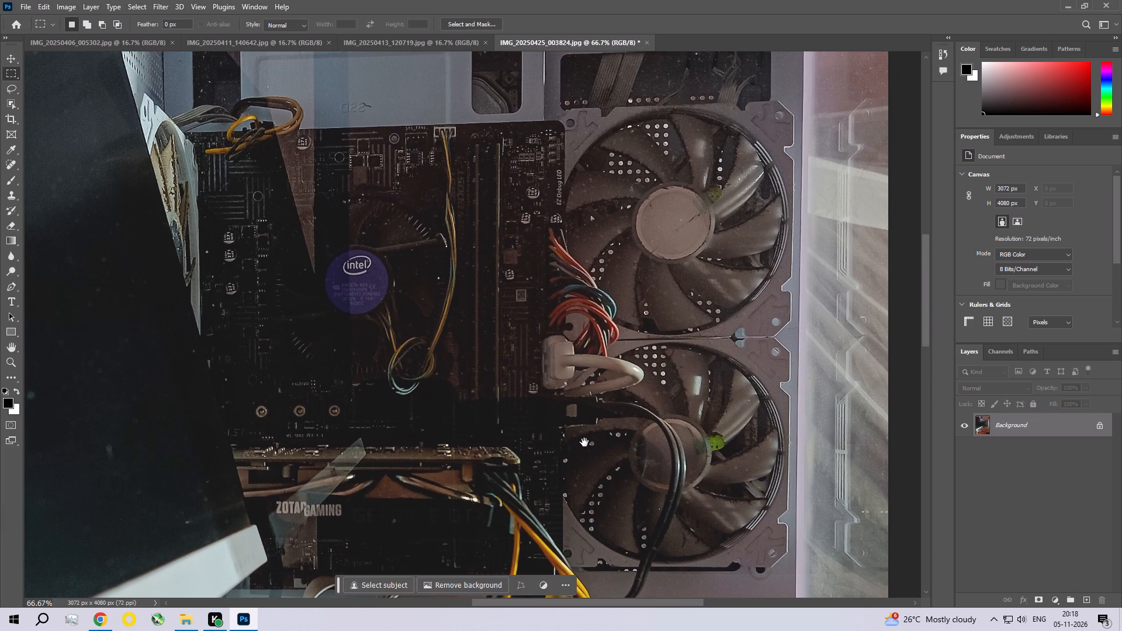
{"action": "key", "text": "ctrl+0"}
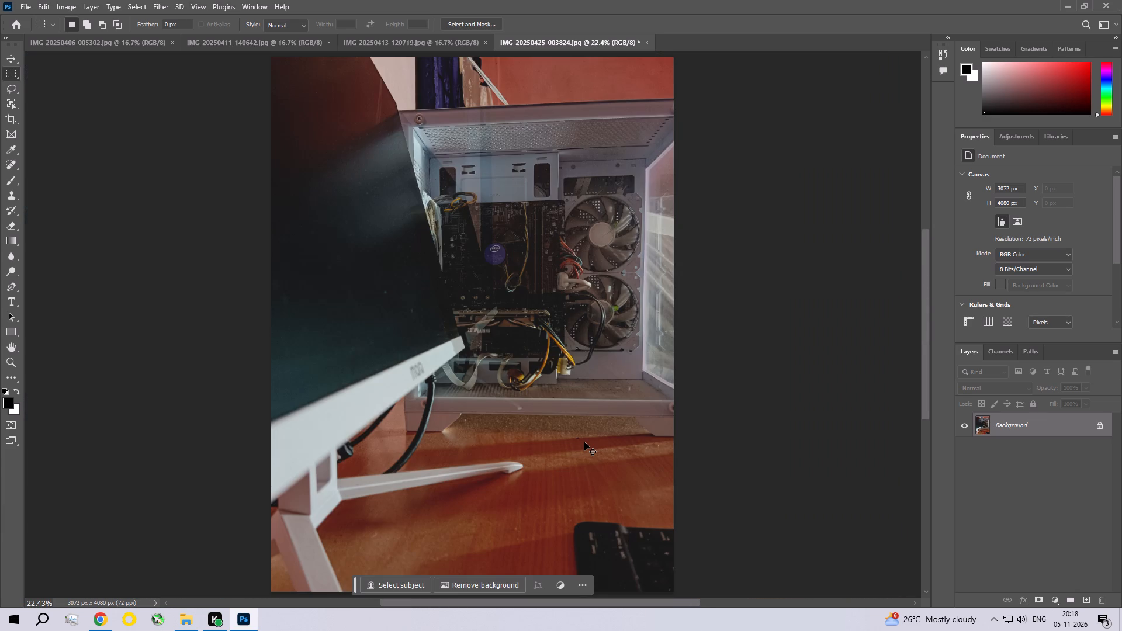
Save the retouched computer photo as JPEG and close it.
{"action": "key", "text": "ctrl+s"}
{"action": "left_click", "coordinate": [643, 150]}
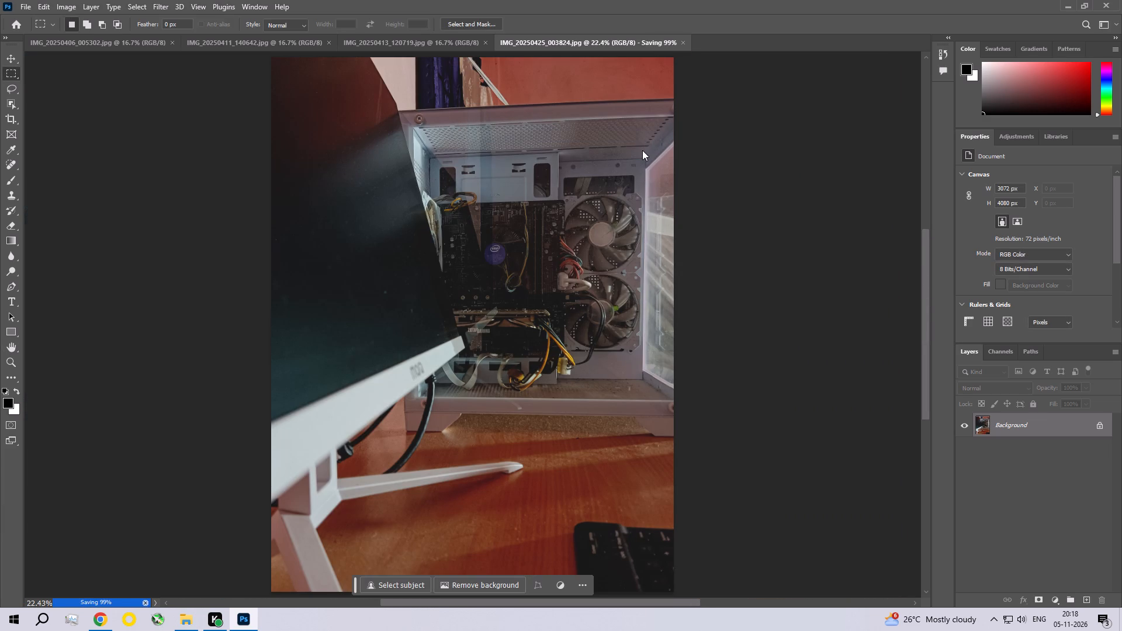
{"action": "left_click", "coordinate": [642, 44]}
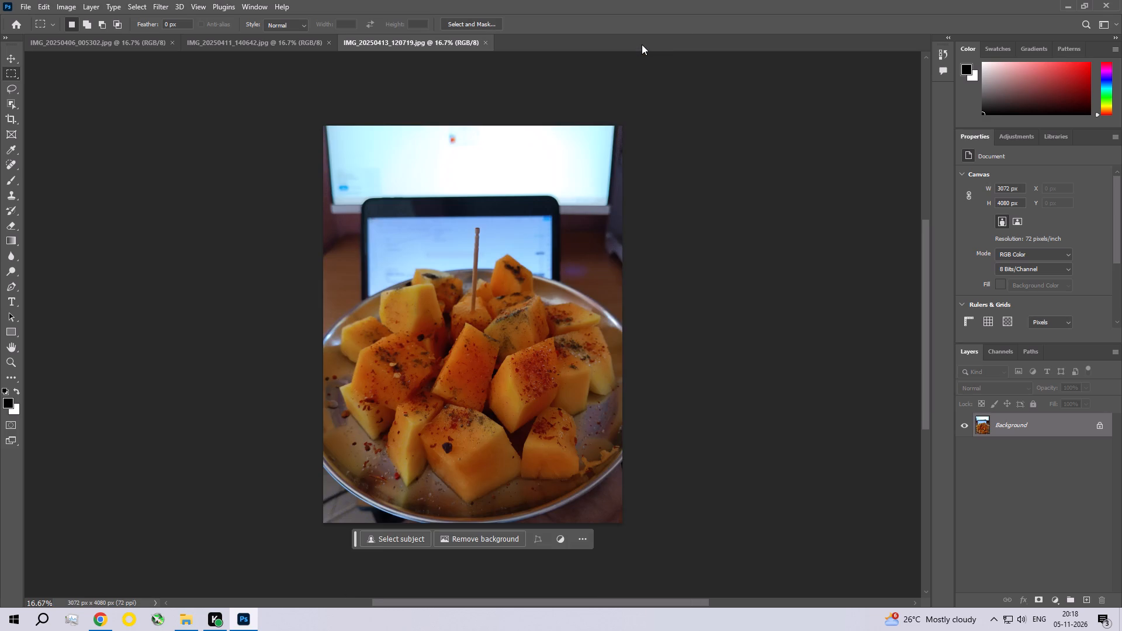
Open the fruit plate photo in the Camera Raw Filter and apply the Artistic 02 profile.
{"action": "left_click", "coordinate": [161, 2]}
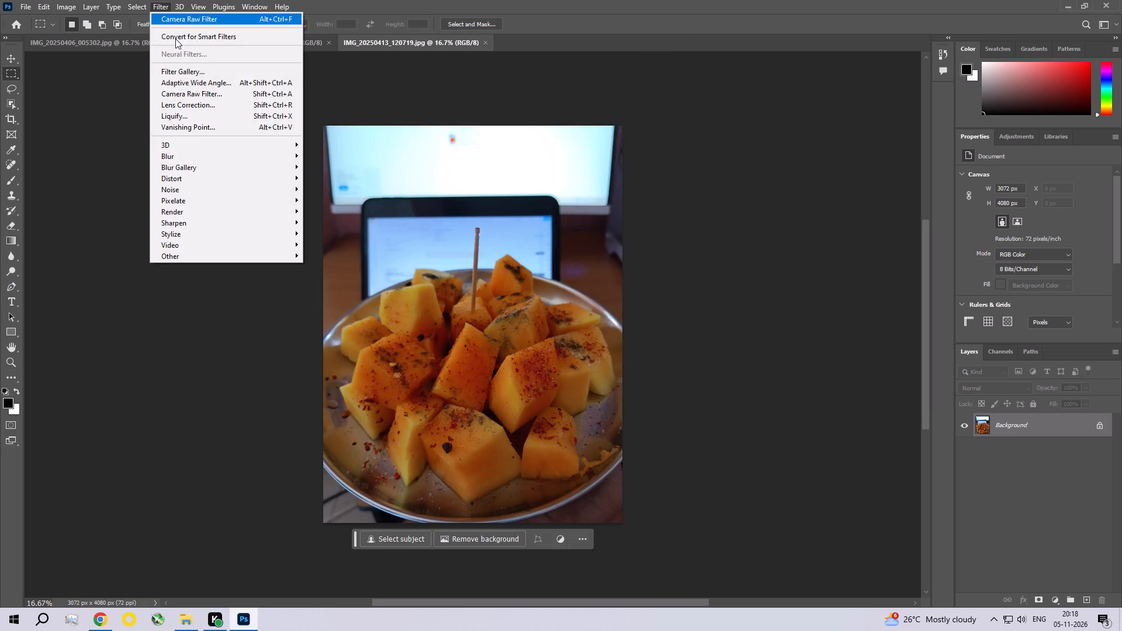
{"action": "left_click", "coordinate": [202, 92]}
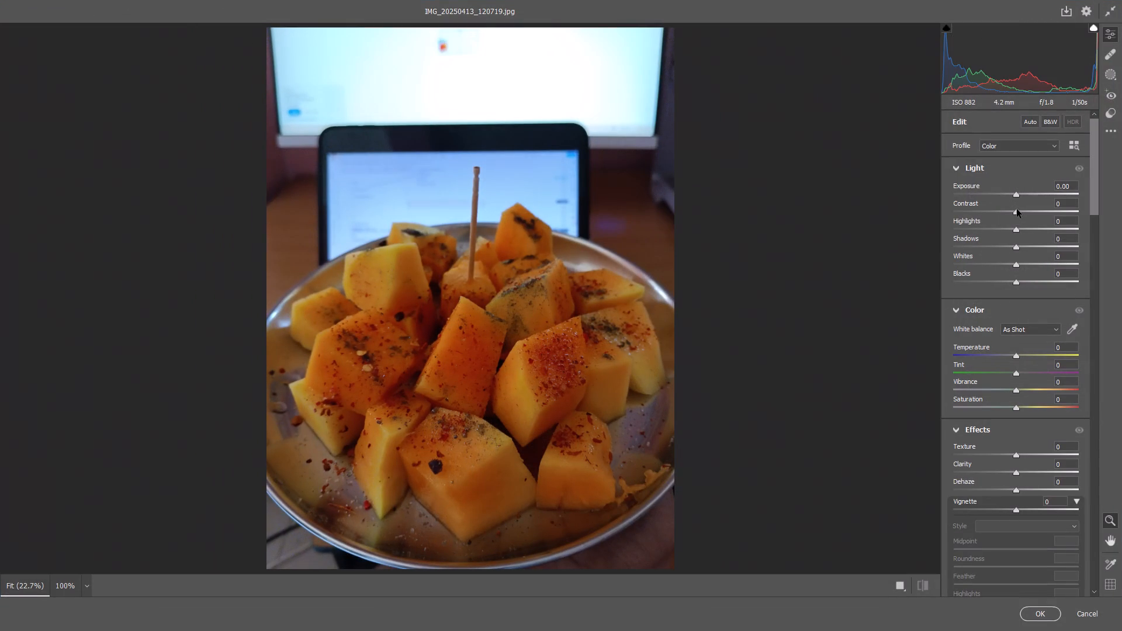
{"action": "left_click", "coordinate": [1073, 144]}
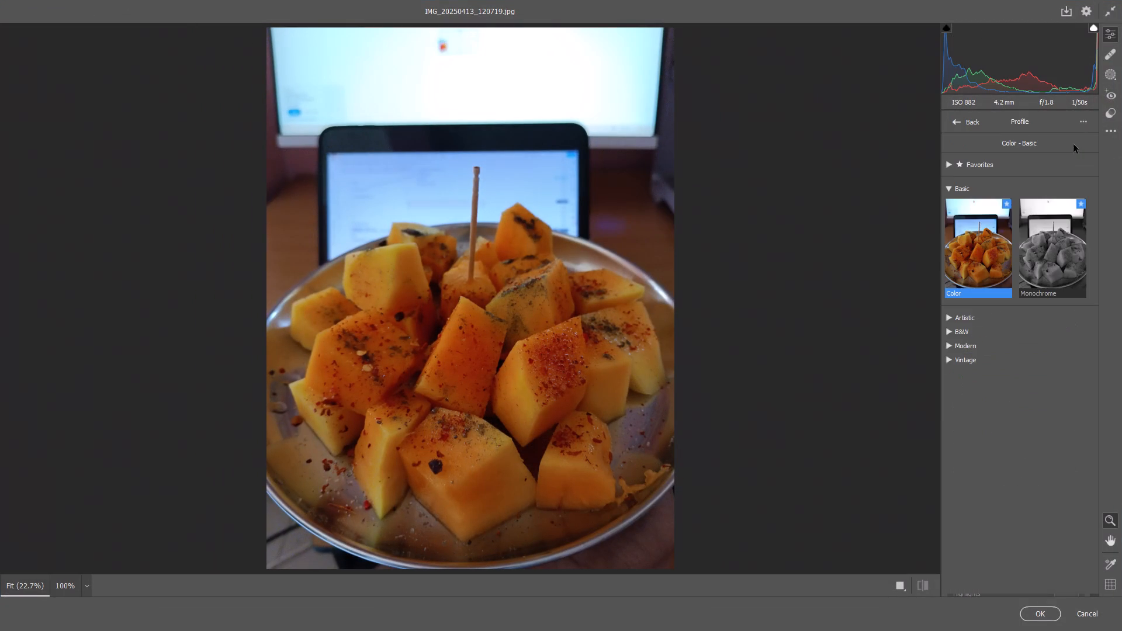
{"action": "left_click", "coordinate": [951, 319]}
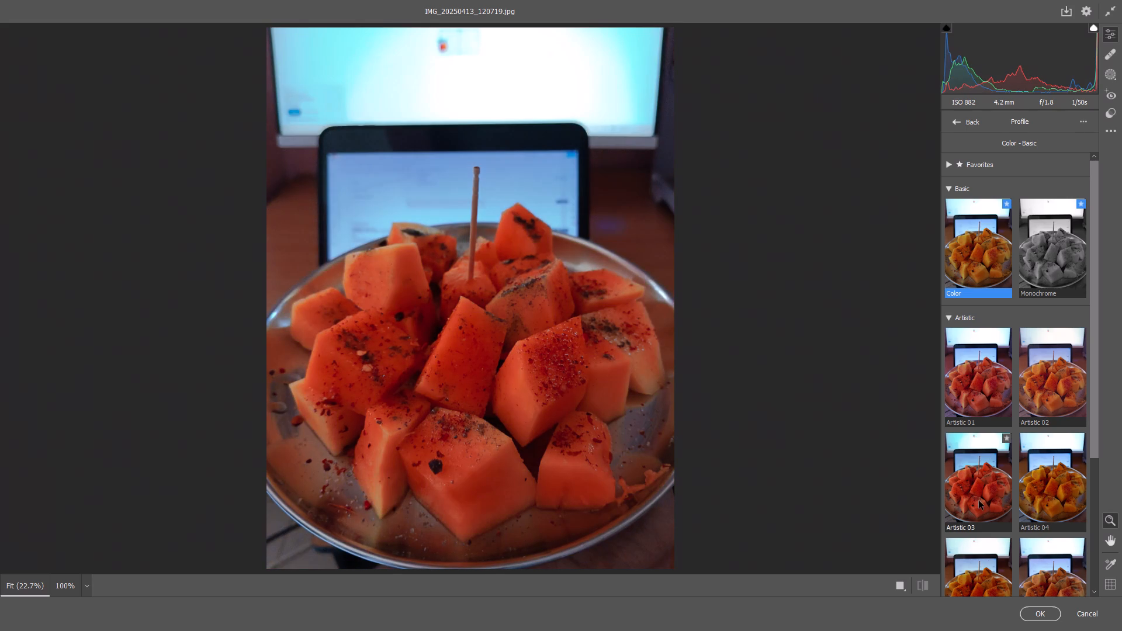
{"action": "left_click", "coordinate": [1066, 400]}
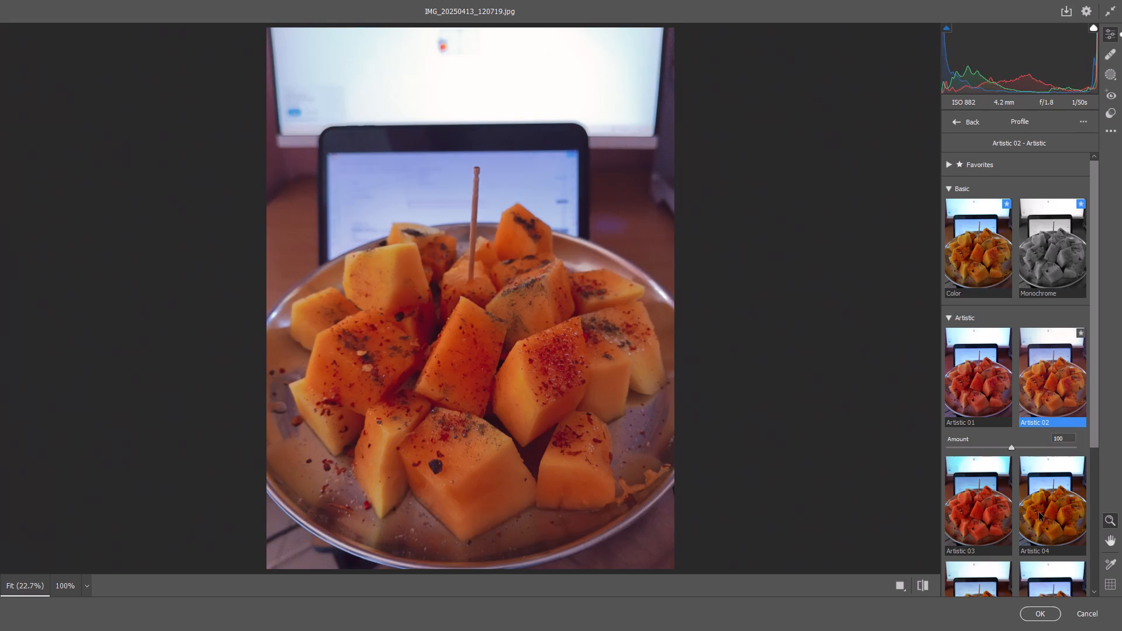
{"action": "left_click", "coordinate": [955, 121]}
Set the fruit photo's Contrast to +22, Highlights to -27 and Shadows to +18.
{"action": "left_click_drag", "start_coordinate": [1013, 238], "coordinate": [1023, 238]}
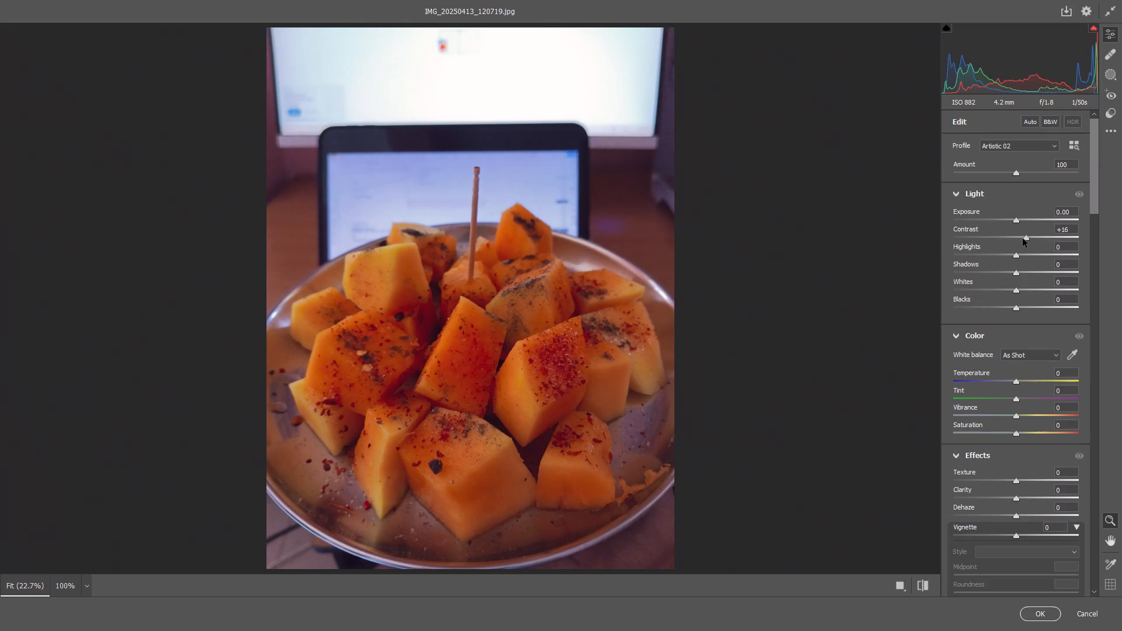
{"action": "left_click_drag", "start_coordinate": [1023, 238], "coordinate": [1027, 238]}
{"action": "left_click_drag", "start_coordinate": [1017, 254], "coordinate": [1000, 255]}
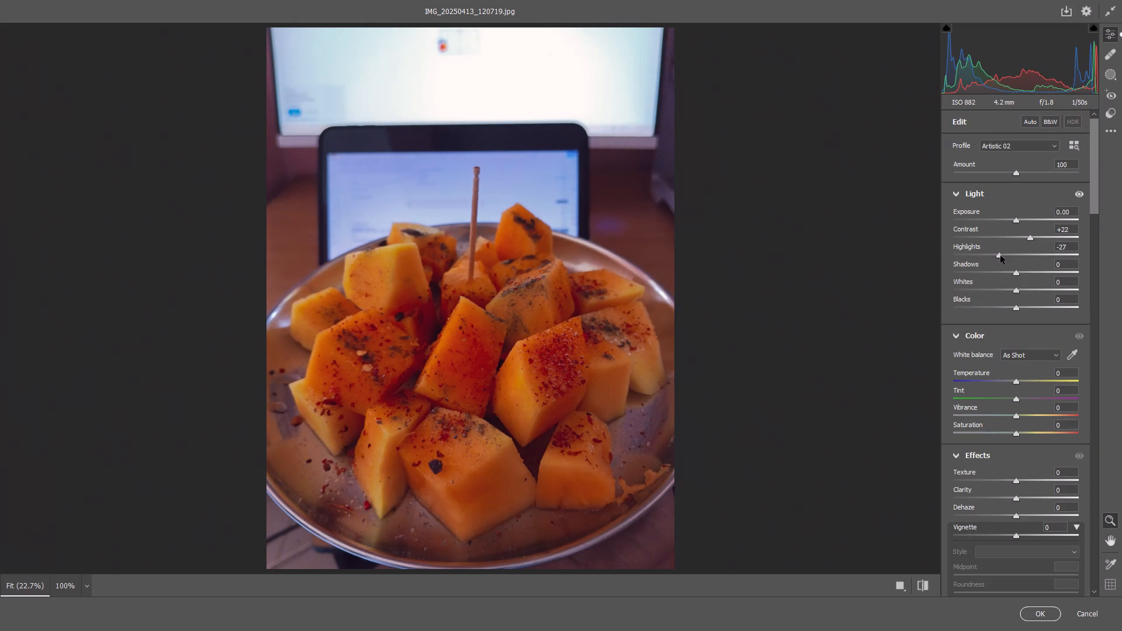
{"action": "left_click_drag", "start_coordinate": [1015, 273], "coordinate": [1026, 276]}
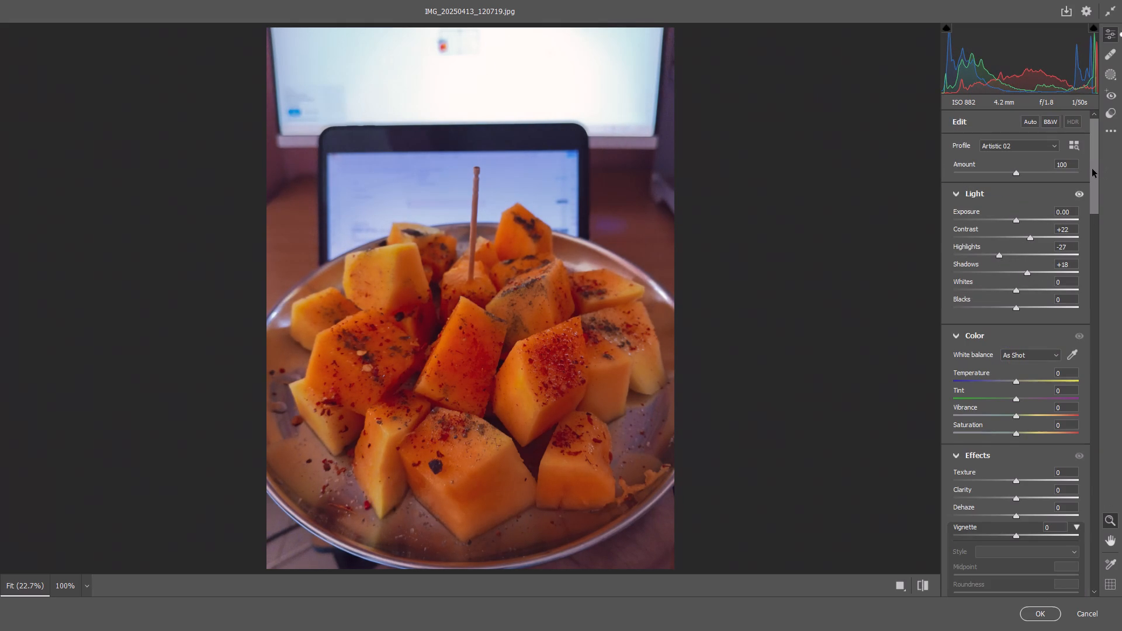
Set the fruit photo's Vibrance to +10 and overall Saturation to +20.
{"action": "left_click_drag", "start_coordinate": [1092, 169], "coordinate": [1093, 204]}
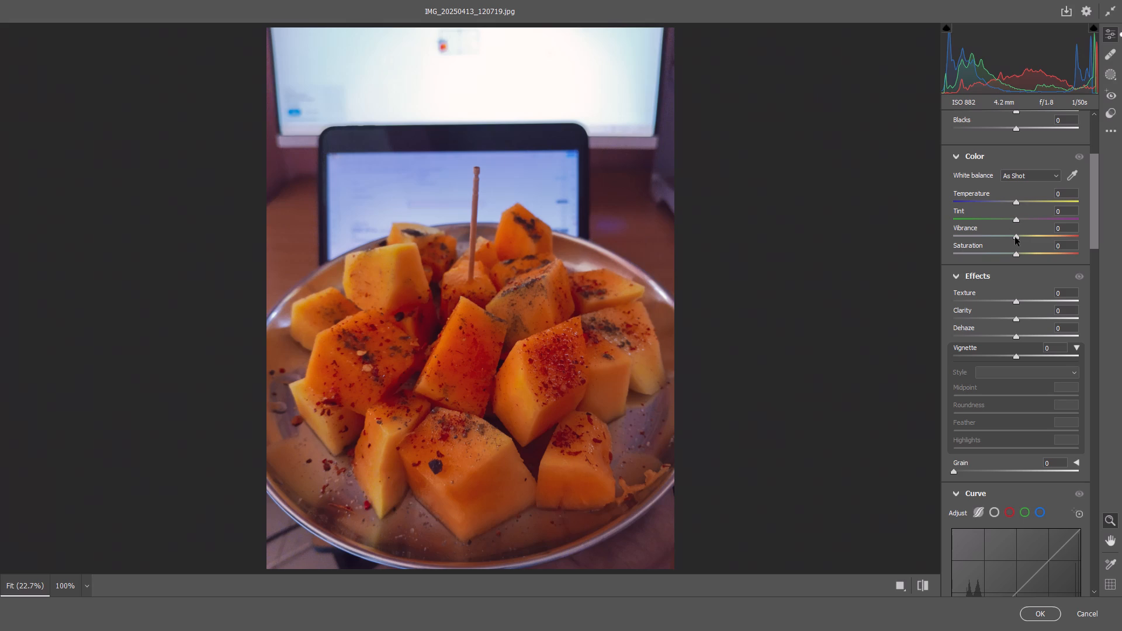
{"action": "left_click_drag", "start_coordinate": [1015, 237], "coordinate": [1021, 240]}
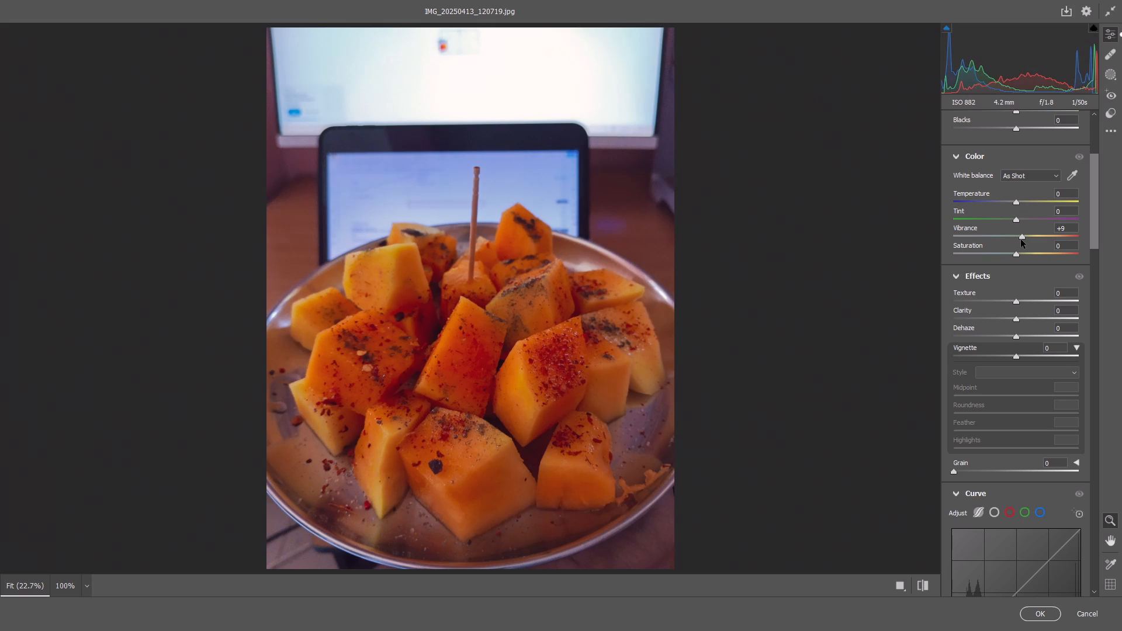
{"action": "left_click_drag", "start_coordinate": [1021, 240], "coordinate": [1021, 240]}
{"action": "left_click_drag", "start_coordinate": [1018, 252], "coordinate": [1025, 256]}
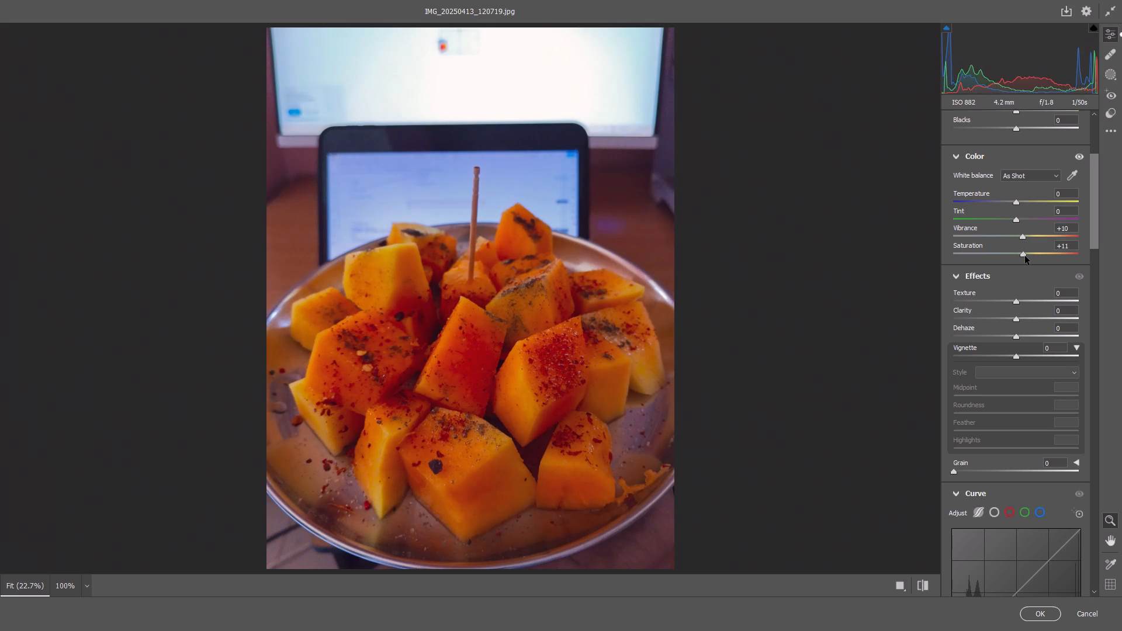
{"action": "left_click_drag", "start_coordinate": [1025, 256], "coordinate": [1030, 256]}
Raise the fruit photo's Texture moderately and its Clarity slightly in the Effects settings.
{"action": "left_click_drag", "start_coordinate": [1017, 301], "coordinate": [1024, 303]}
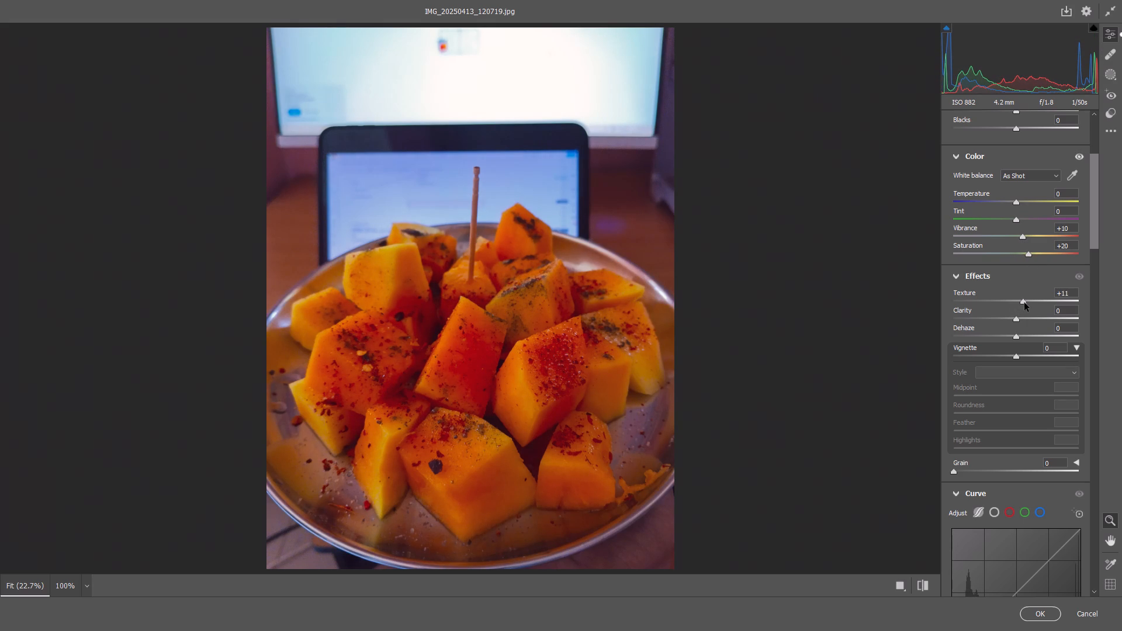
{"action": "left_click_drag", "start_coordinate": [1024, 303], "coordinate": [1028, 304]}
{"action": "left_click_drag", "start_coordinate": [1016, 315], "coordinate": [1023, 318]}
Set the fruit photo's parametric curve to Highlights -33 and Lights -25.
{"action": "left_click_drag", "start_coordinate": [1093, 230], "coordinate": [1096, 297]}
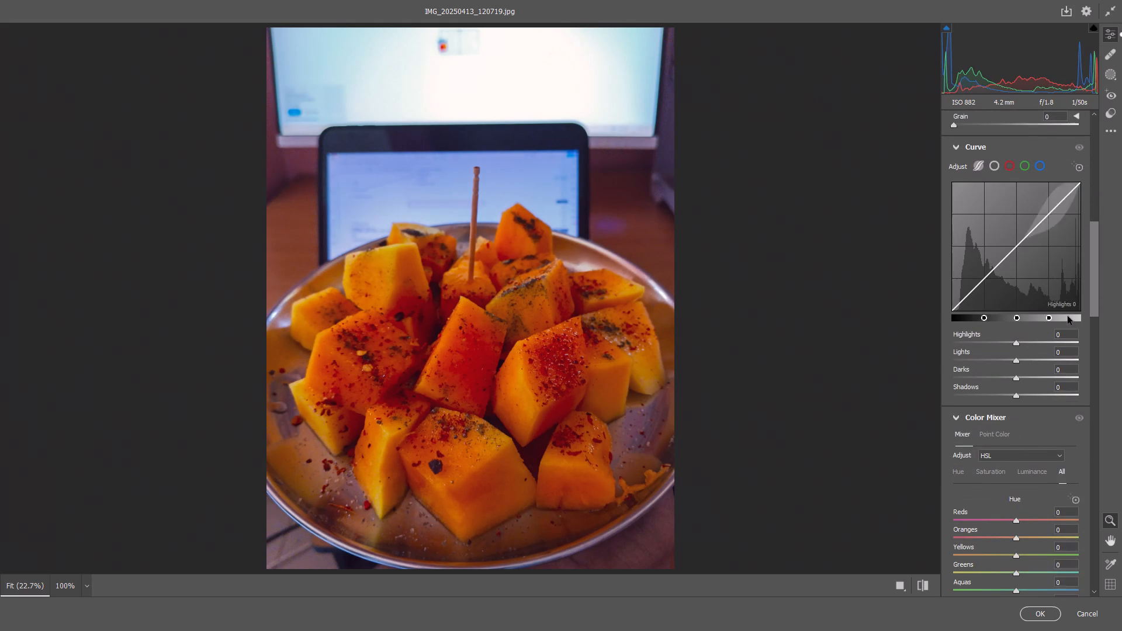
{"action": "left_click_drag", "start_coordinate": [1002, 342], "coordinate": [995, 344]}
{"action": "left_click", "coordinate": [1001, 359]}
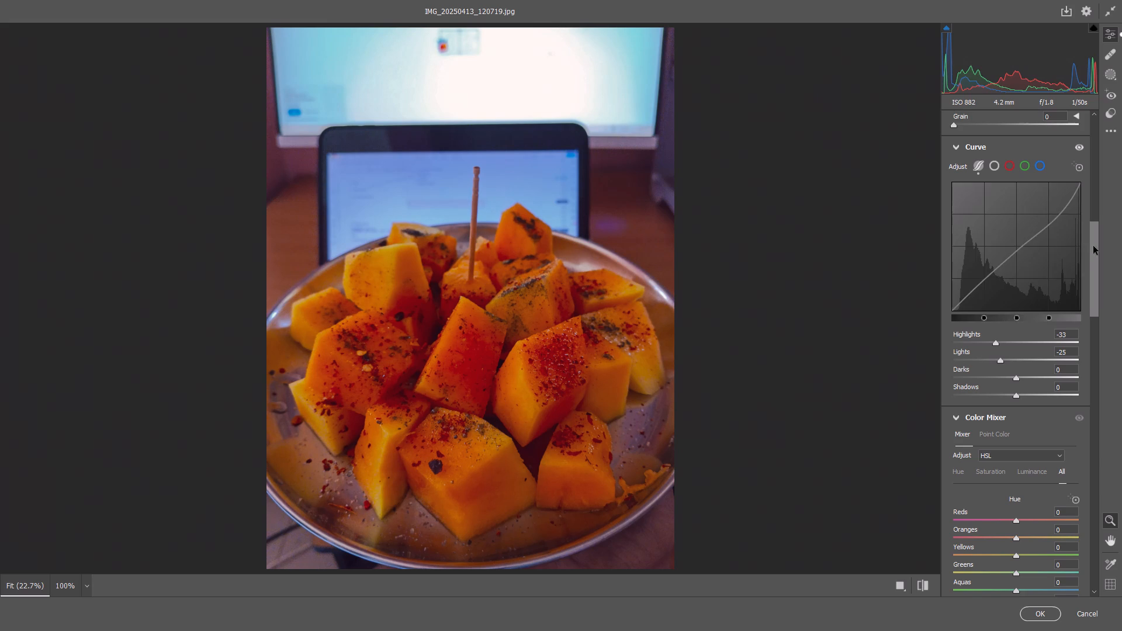
Reduce the fruit's color saturation with the Color Mixer's targeted adjustment, to Reds -12 and Oranges -25.
{"action": "left_click_drag", "start_coordinate": [1093, 245], "coordinate": [1099, 281]}
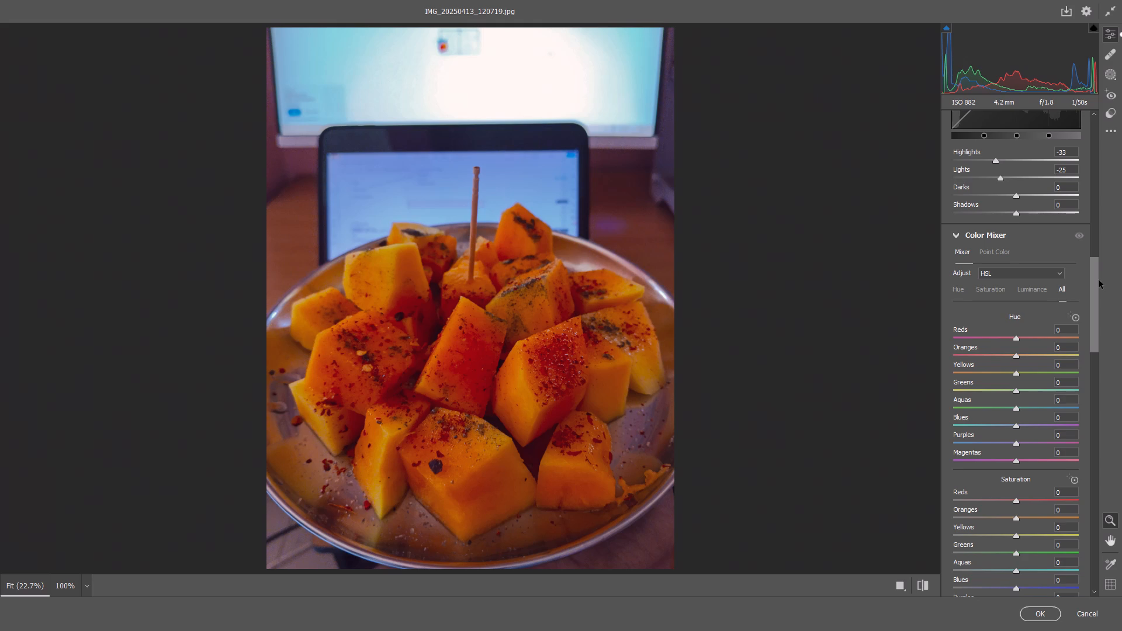
{"action": "left_click_drag", "start_coordinate": [1097, 289], "coordinate": [1110, 355]}
{"action": "left_click", "coordinate": [1072, 146]}
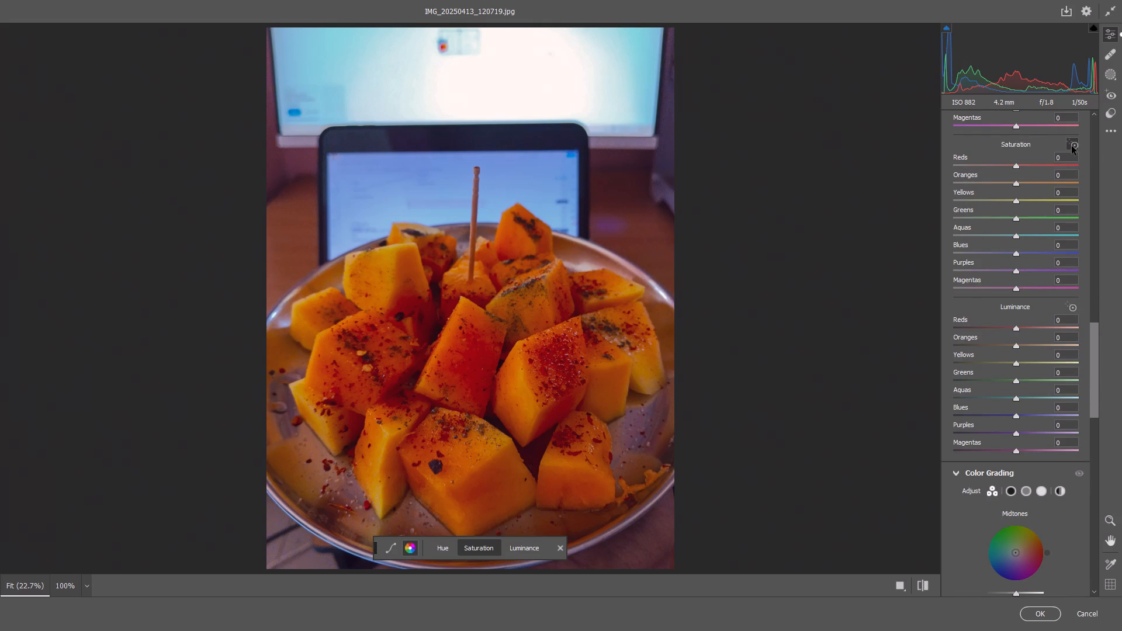
{"action": "left_click_drag", "start_coordinate": [454, 342], "coordinate": [430, 353]}
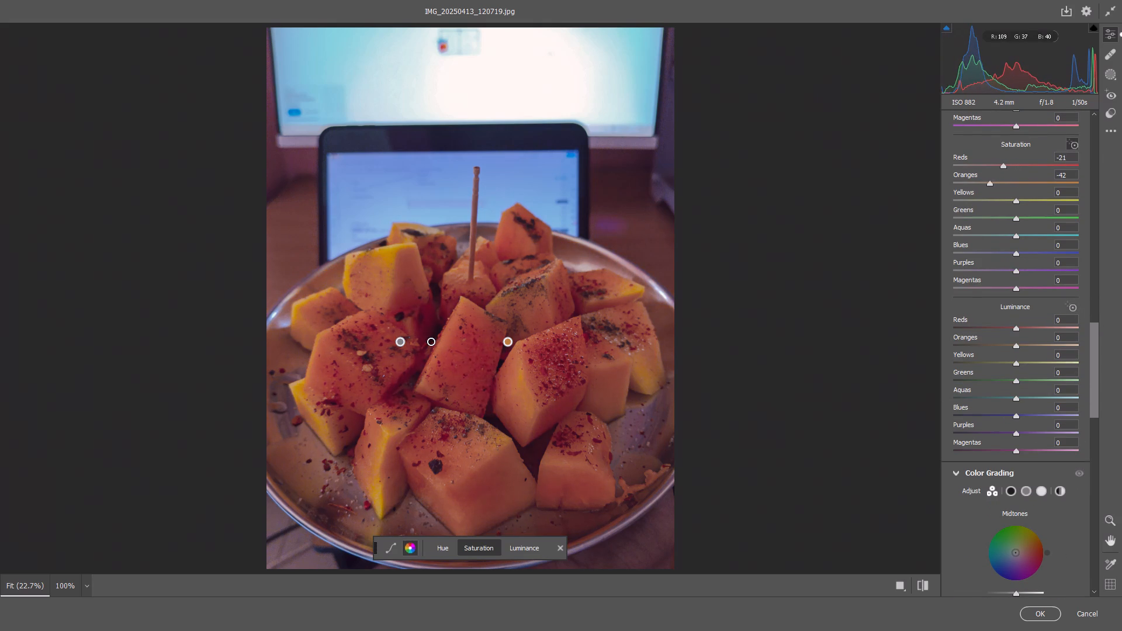
{"action": "left_click_drag", "start_coordinate": [430, 353], "coordinate": [439, 360]}
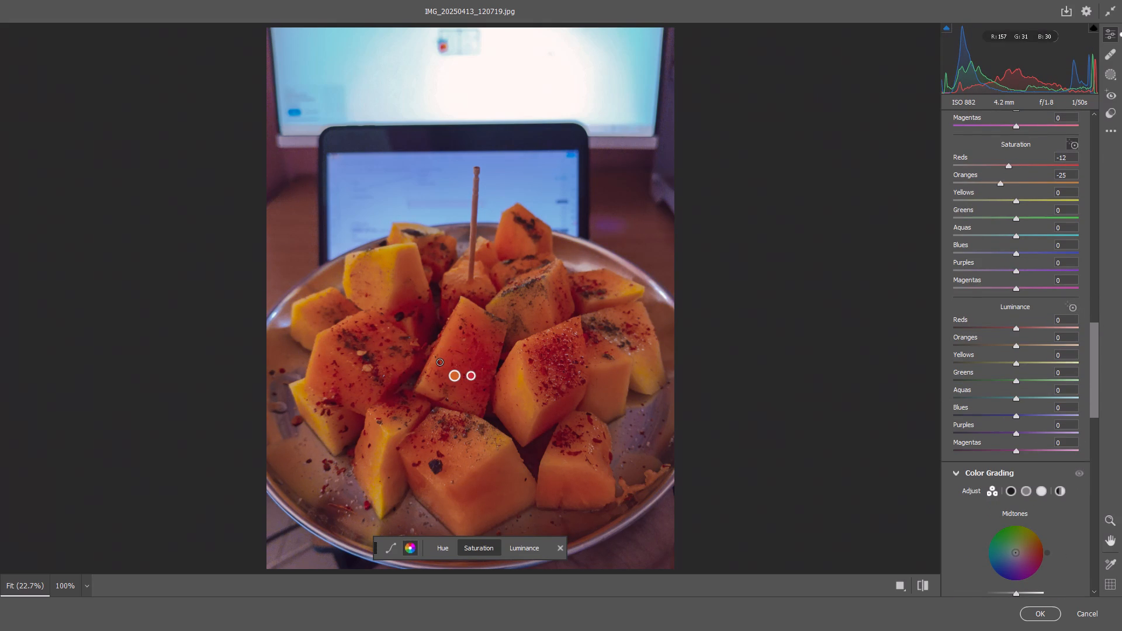
Set Sharpening to 21, Noise Reduction to 15 and Color Noise Reduction to about 14, and apply the Camera Raw edits to the fruit photo.
{"action": "left_click_drag", "start_coordinate": [1095, 360], "coordinate": [1099, 398]}
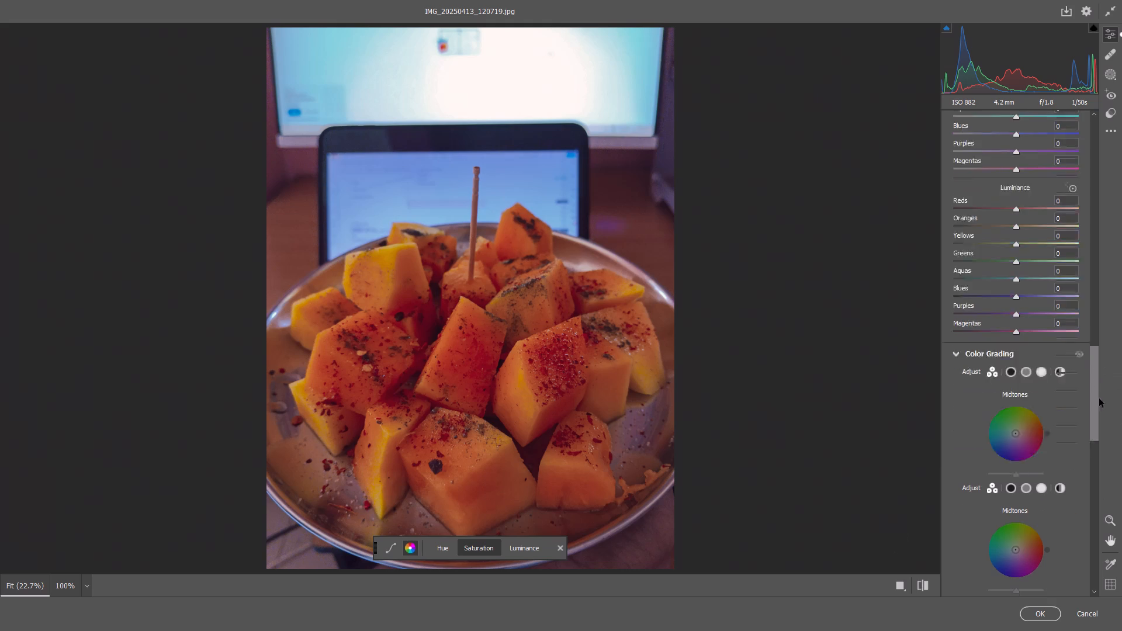
{"action": "left_click_drag", "start_coordinate": [1099, 398], "coordinate": [1102, 505]}
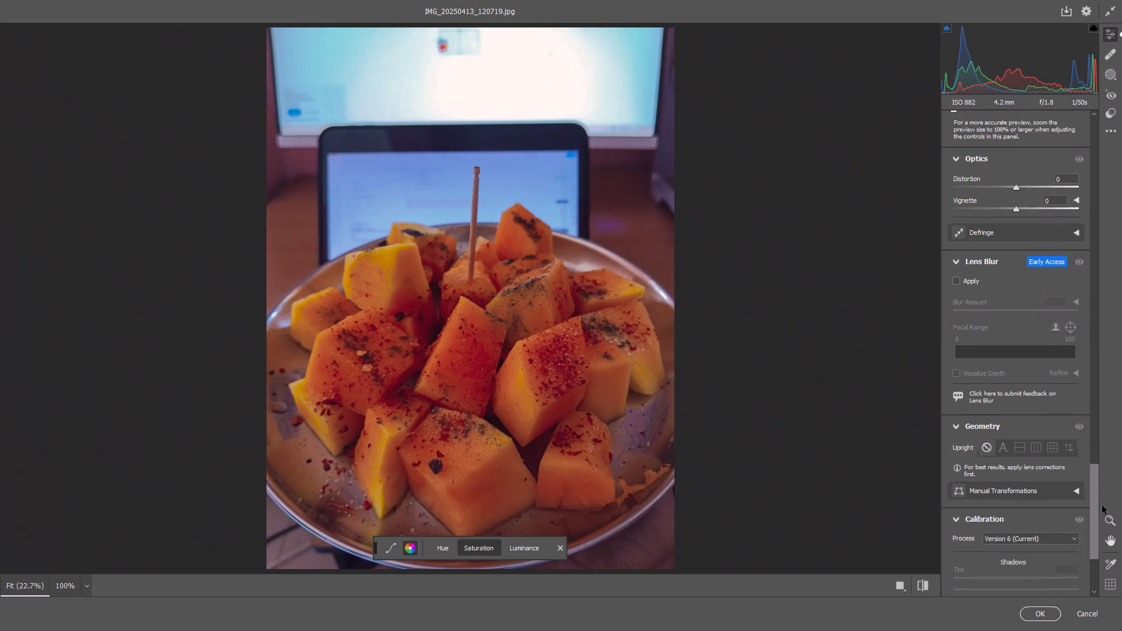
{"action": "left_click_drag", "start_coordinate": [1102, 505], "coordinate": [1102, 509]}
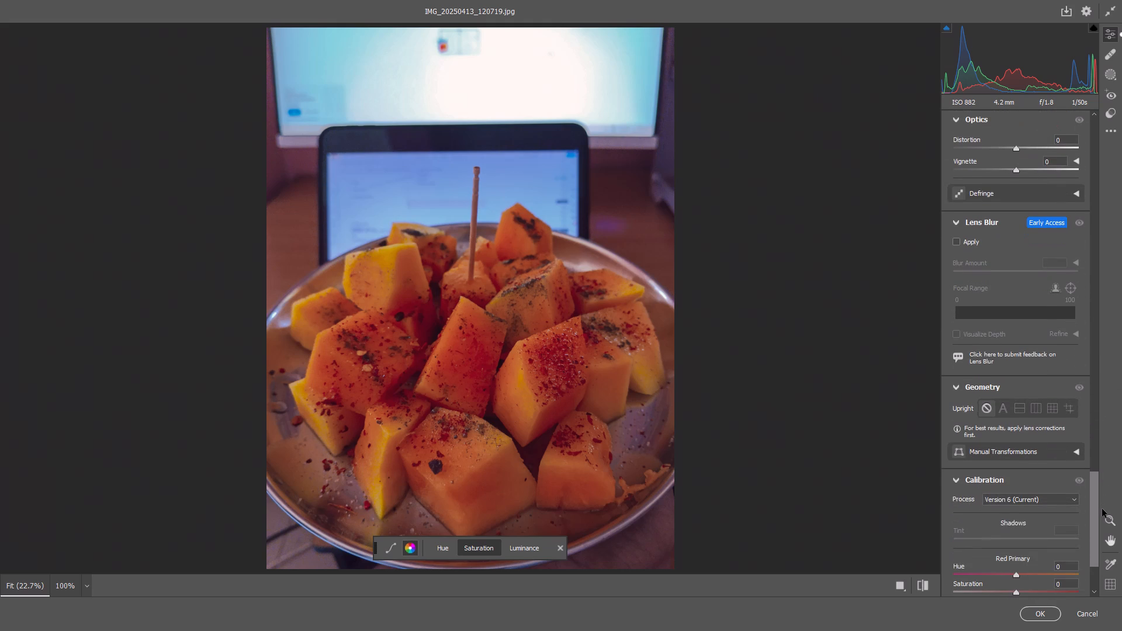
{"action": "left_click_drag", "start_coordinate": [1102, 509], "coordinate": [1108, 459]}
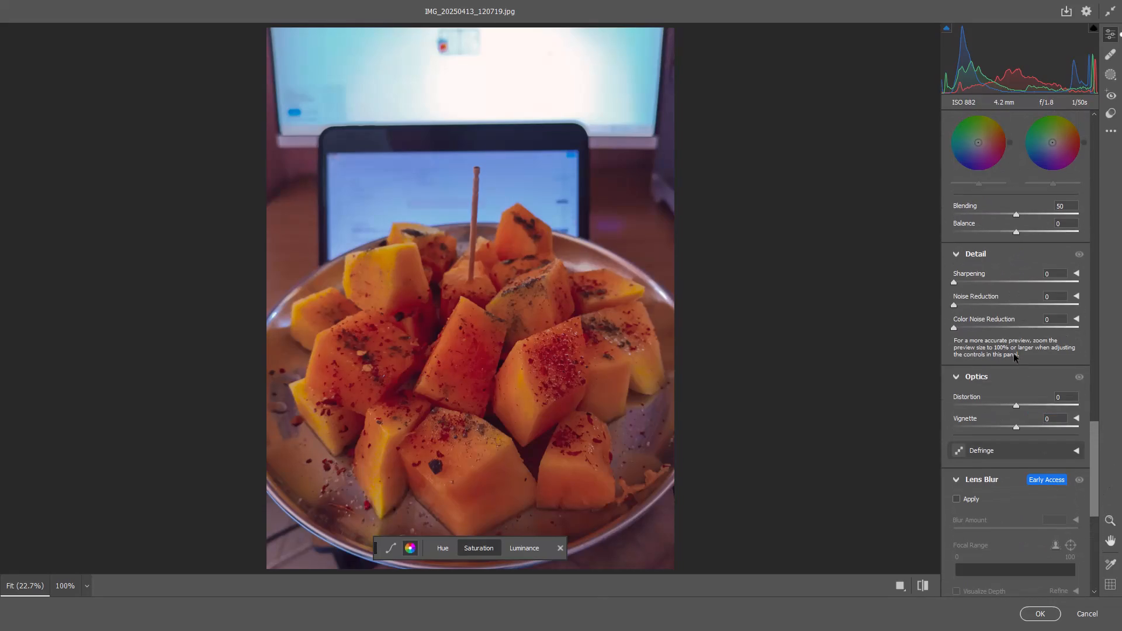
{"action": "left_click_drag", "start_coordinate": [961, 283], "coordinate": [971, 286]}
{"action": "left_click", "coordinate": [968, 307]}
{"action": "left_click_drag", "start_coordinate": [968, 326], "coordinate": [973, 330]}
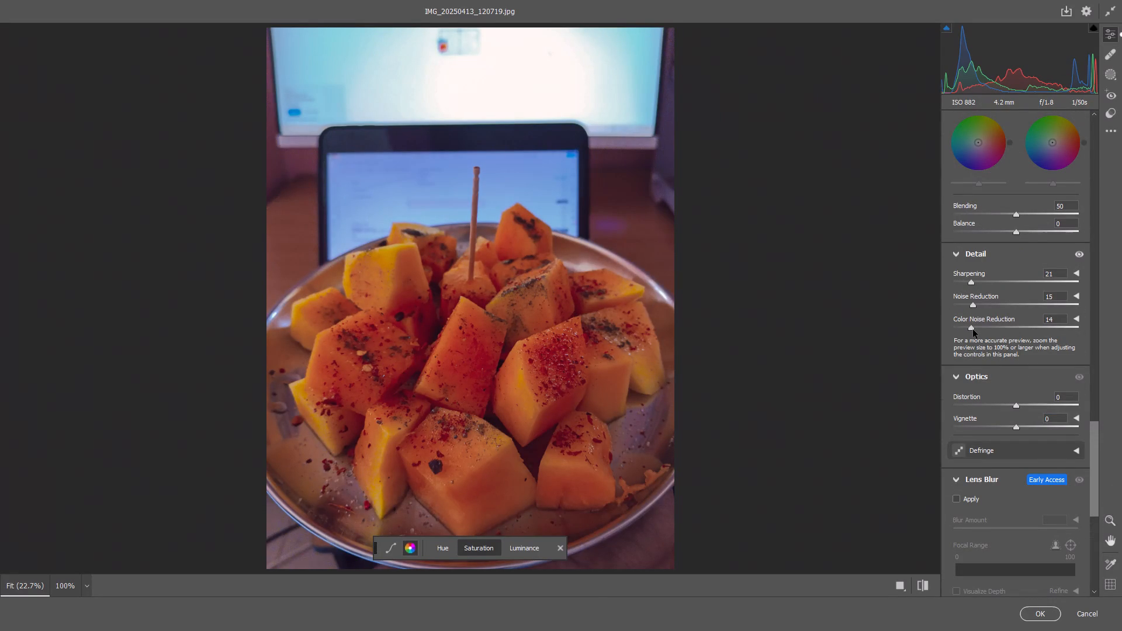
{"action": "left_click_drag", "start_coordinate": [973, 330], "coordinate": [974, 330]}
{"action": "left_click", "coordinate": [1041, 613]}
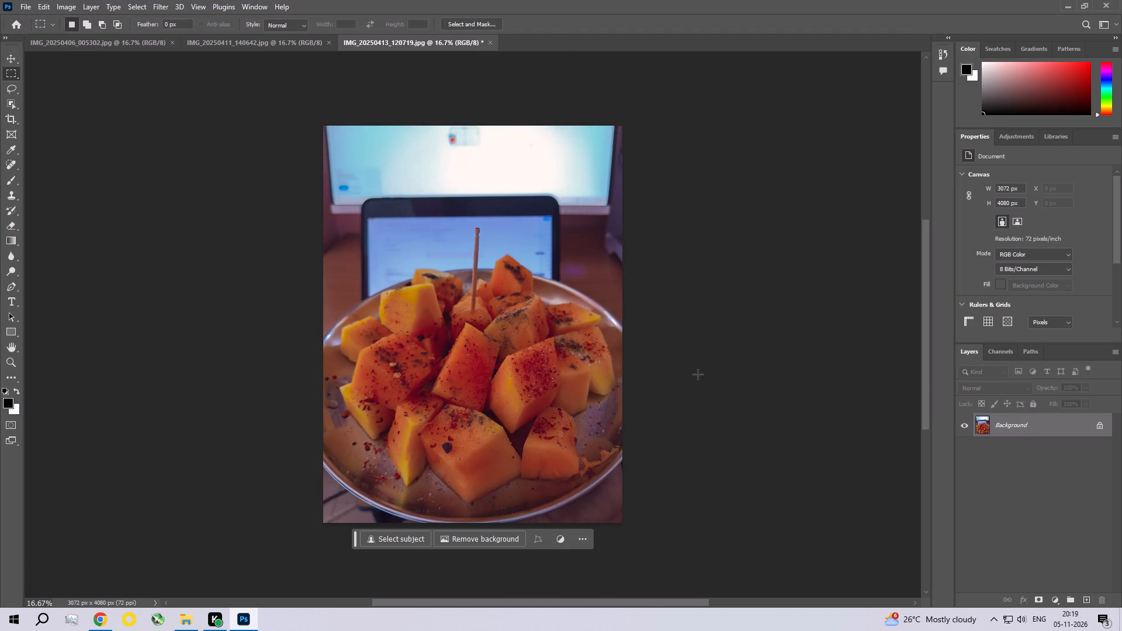
Reopen the fruit photo in the Camera Raw Filter and enable Lens Blur with its default settings.
{"action": "left_click", "coordinate": [162, 2]}
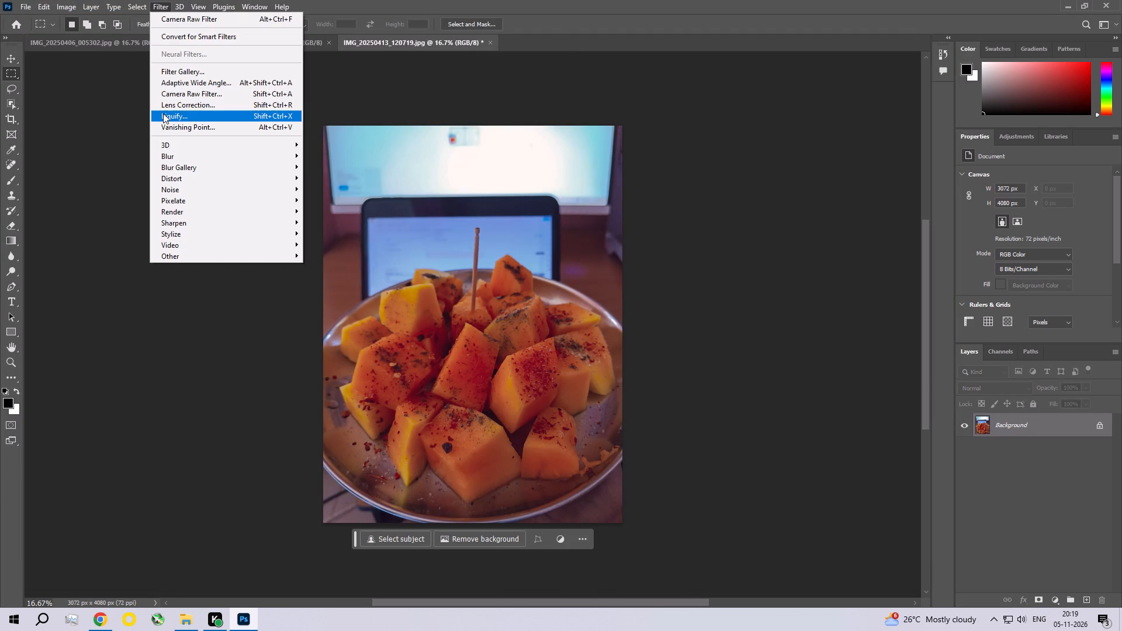
{"action": "left_click", "coordinate": [205, 96]}
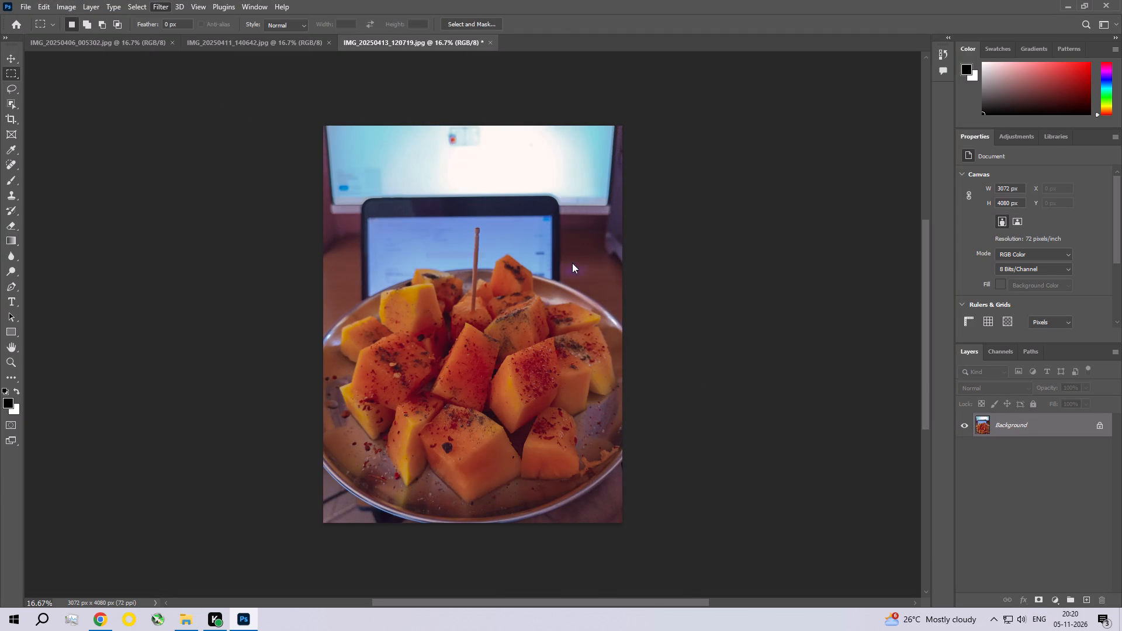
{"action": "left_click_drag", "start_coordinate": [1097, 165], "coordinate": [1102, 245]}
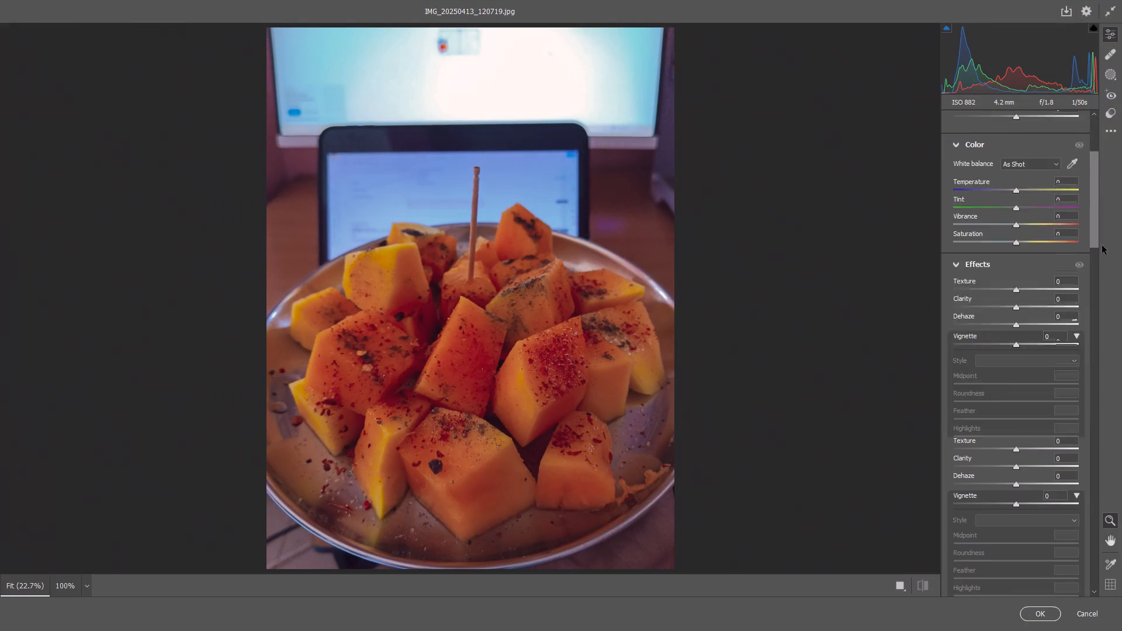
{"action": "left_click_drag", "start_coordinate": [1102, 245], "coordinate": [1105, 473]}
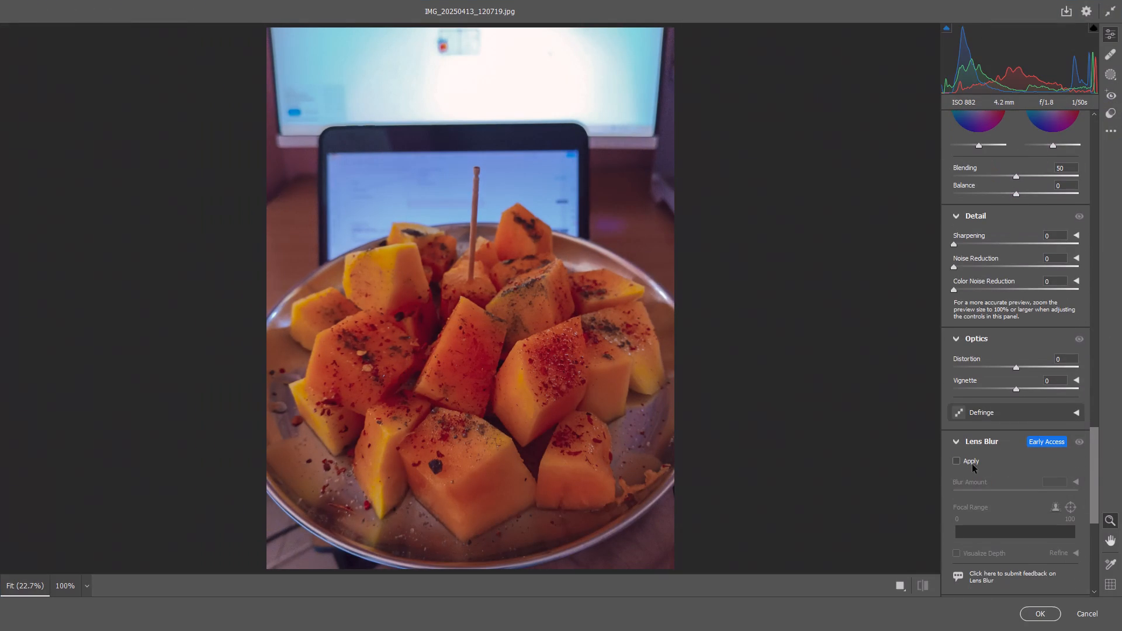
{"action": "left_click", "coordinate": [953, 460]}
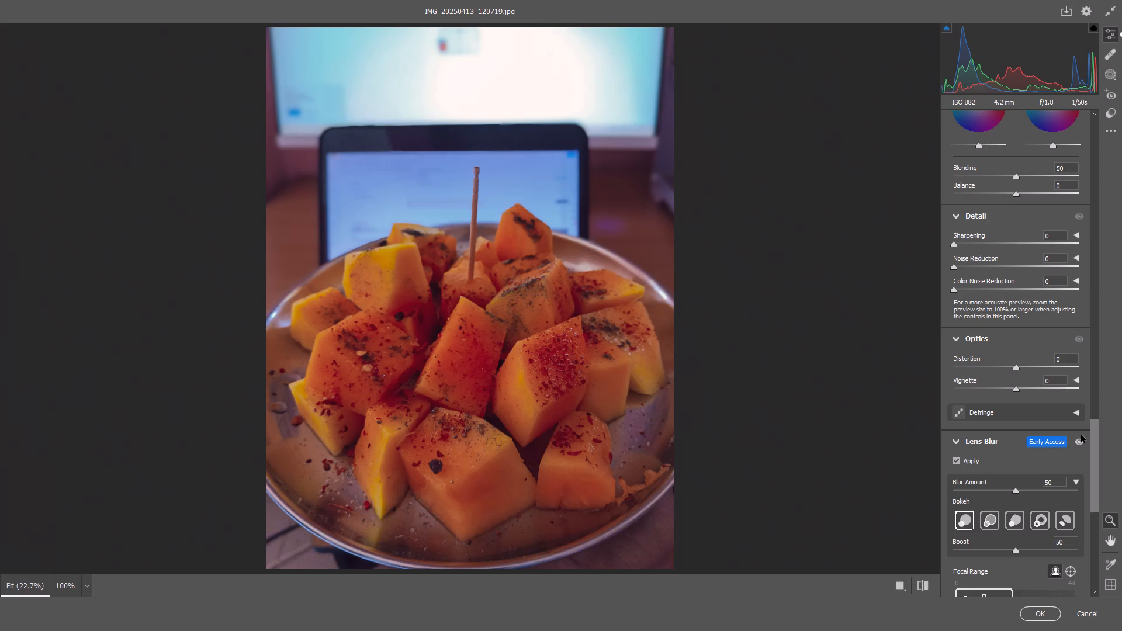
Set Sharpening to 15, Noise Reduction to 9 and Color Noise Reduction to 11, and apply the second Camera Raw pass.
{"action": "left_click", "coordinate": [965, 244]}
{"action": "left_click", "coordinate": [965, 264]}
{"action": "left_click", "coordinate": [967, 289]}
{"action": "left_click", "coordinate": [1034, 618]}
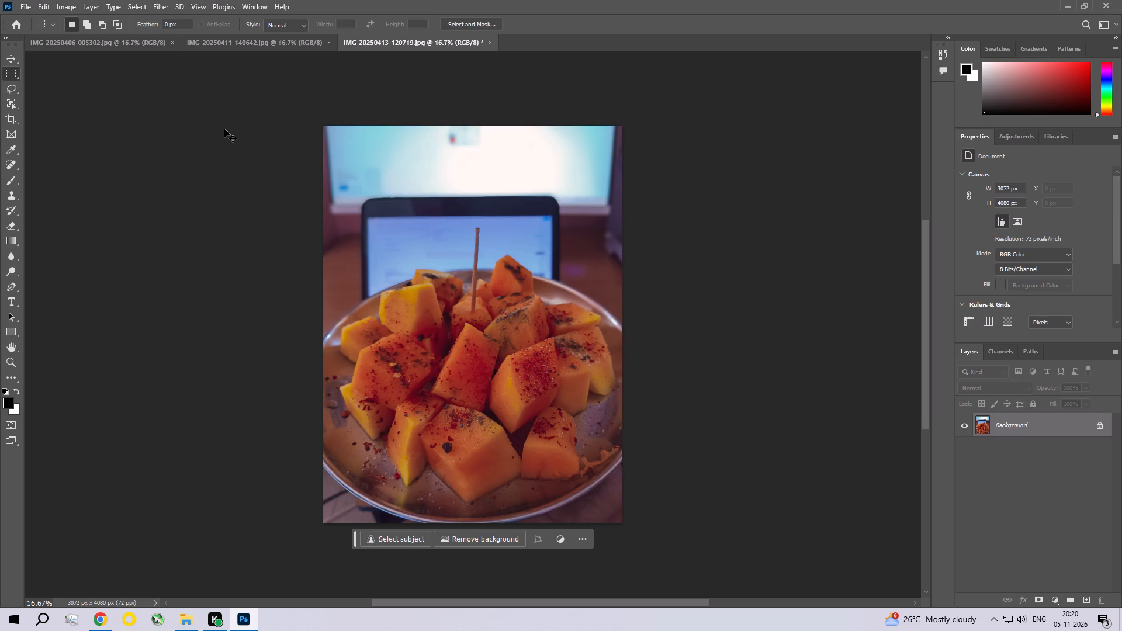
Save the retouched fruit photo as JPEG and close it.
{"action": "key", "text": "ctrl+s"}
{"action": "left_click", "coordinate": [622, 154]}
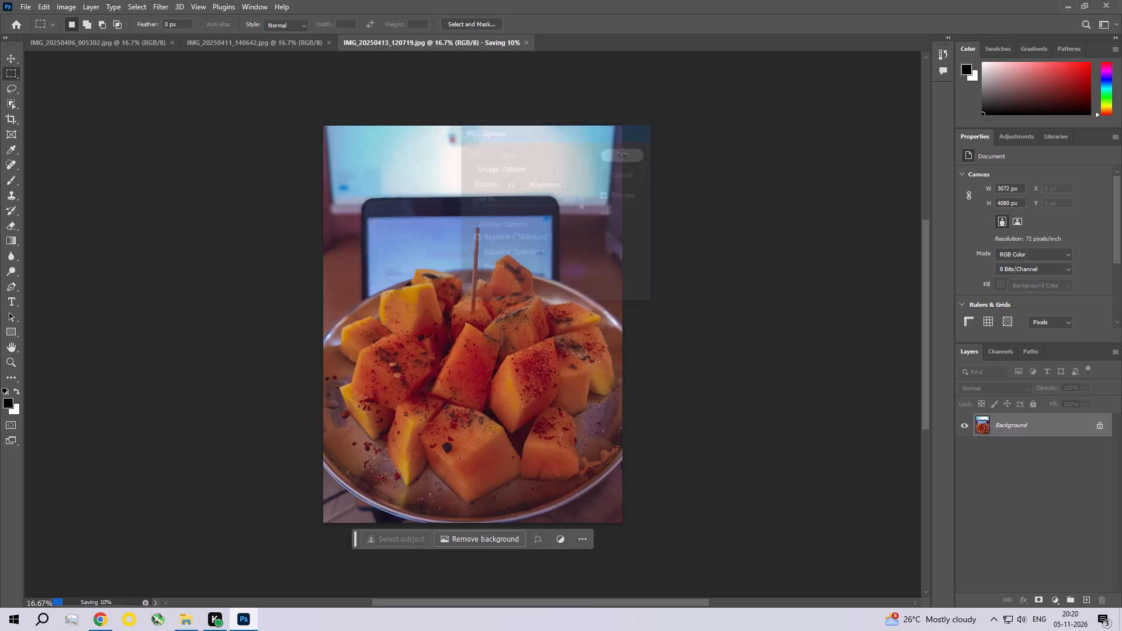
{"action": "left_click", "coordinate": [487, 44]}
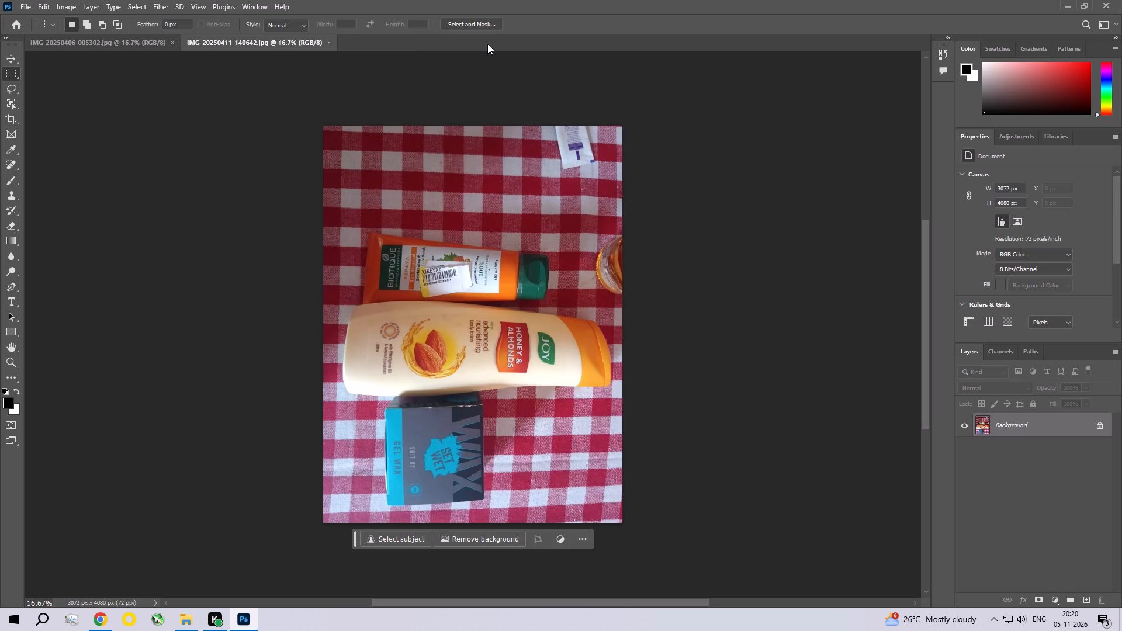
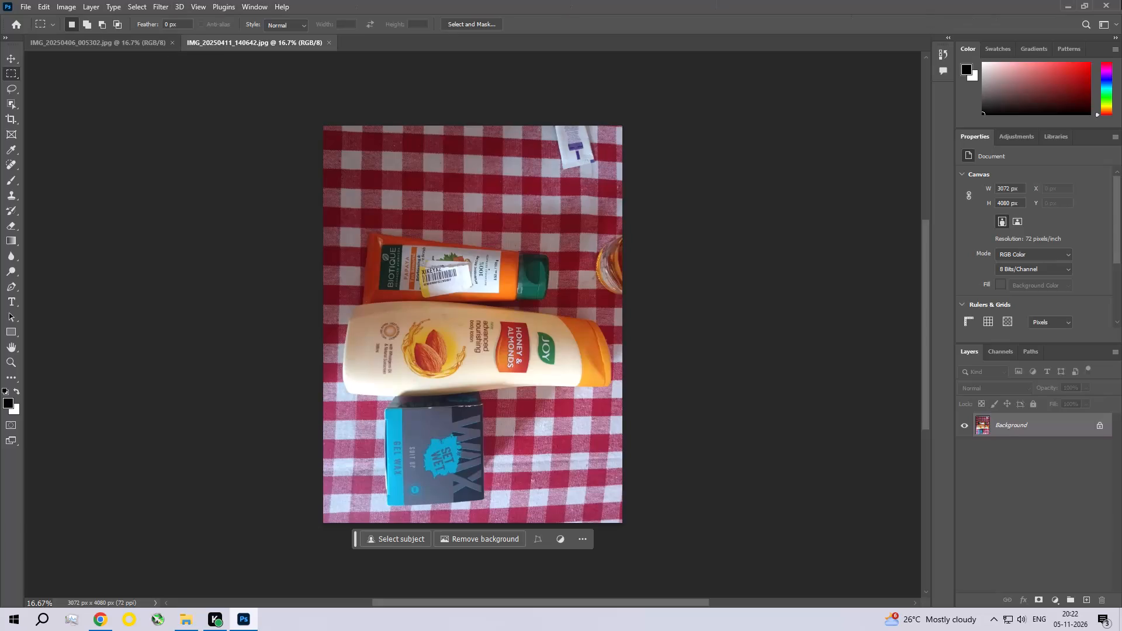
Switch from Photoshop to the RAW folder in File Explorer.
{"action": "left_click", "coordinate": [1066, 1]}
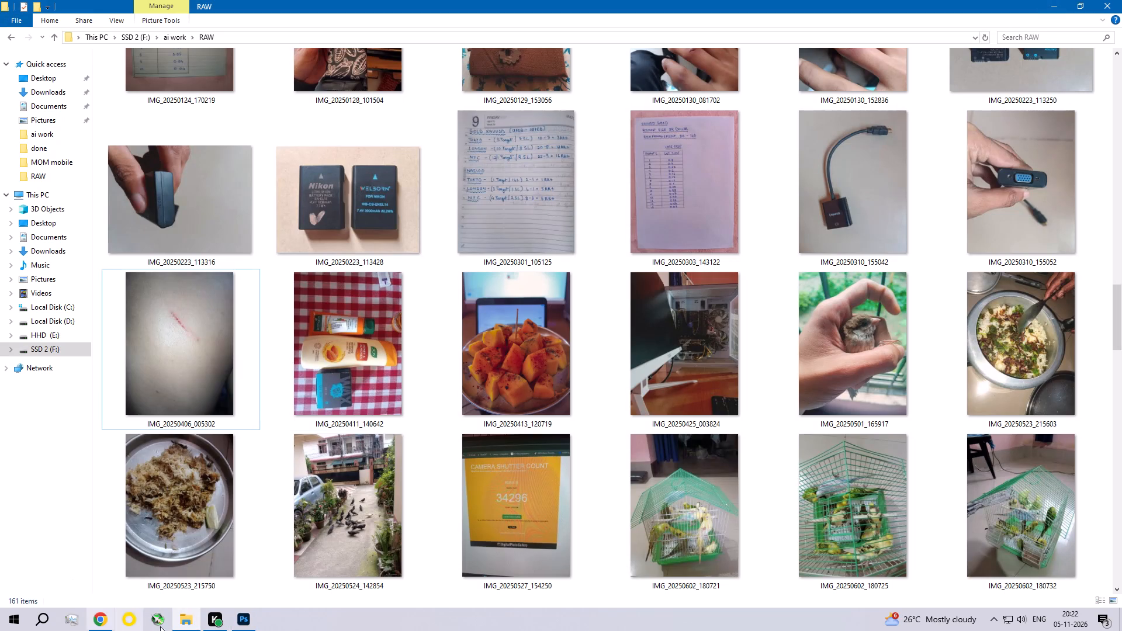